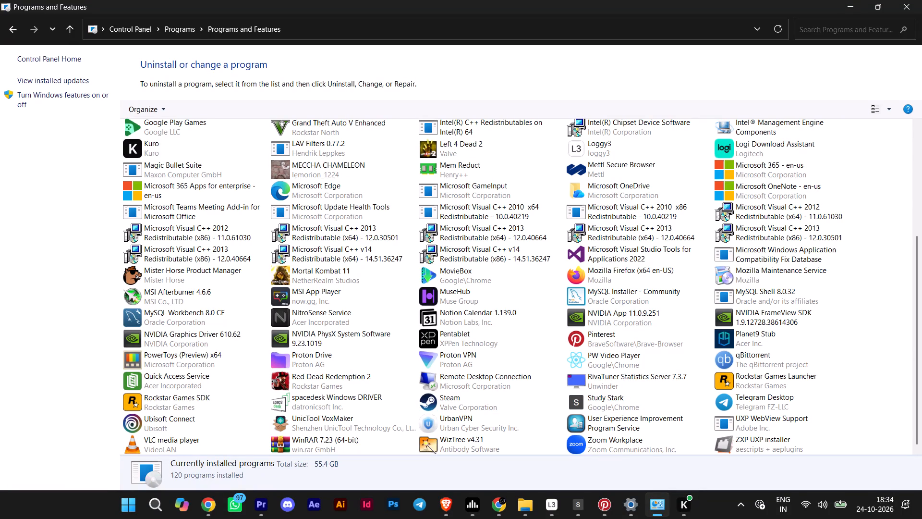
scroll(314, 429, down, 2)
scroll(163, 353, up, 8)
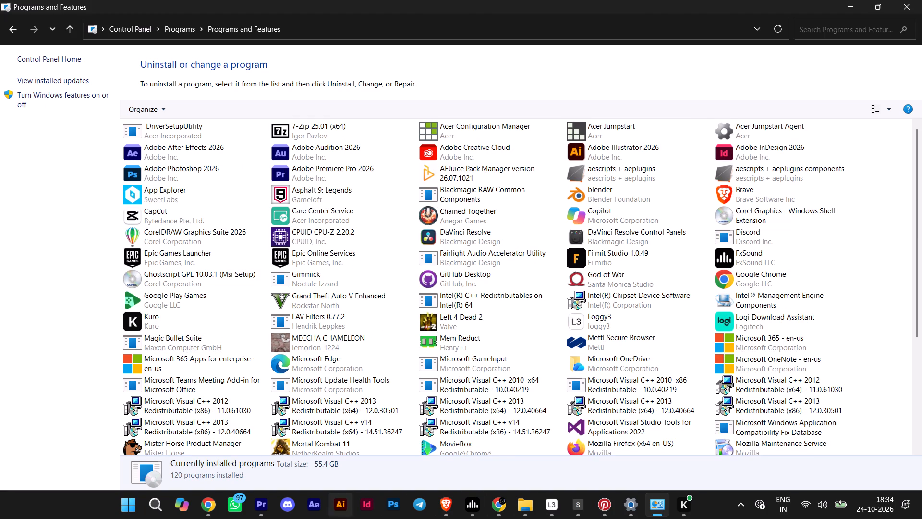
Switch to Adobe Premiere and play sequence 4 from the beginning through to its end to review the edit.
click(267, 507)
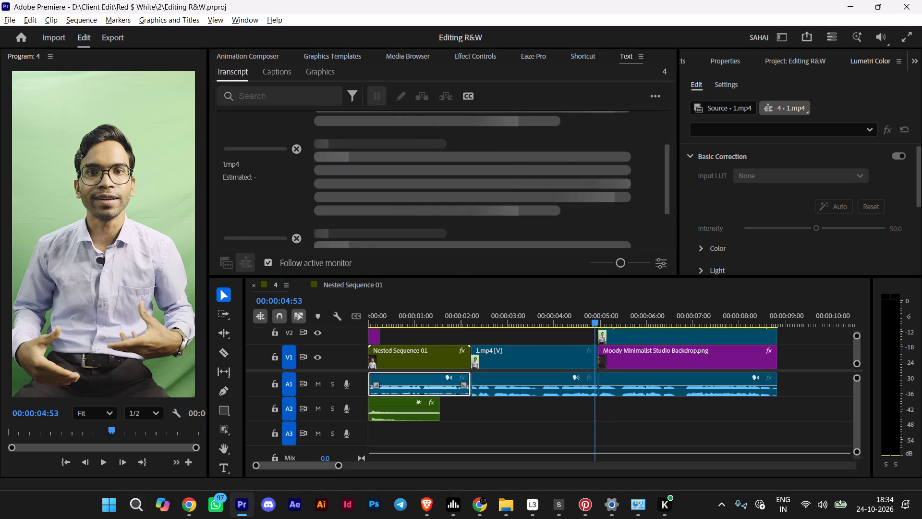
scroll(482, 432, up, 3)
click(377, 322)
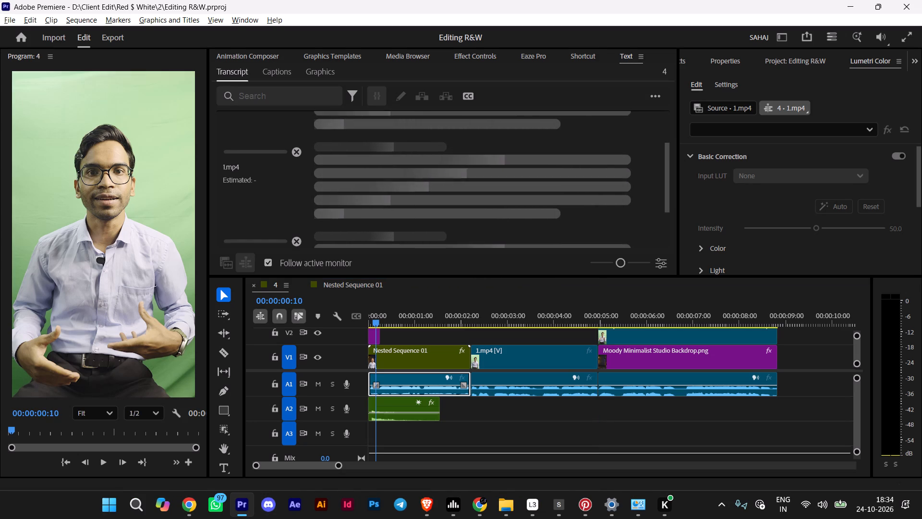
drag(377, 322, 368, 323)
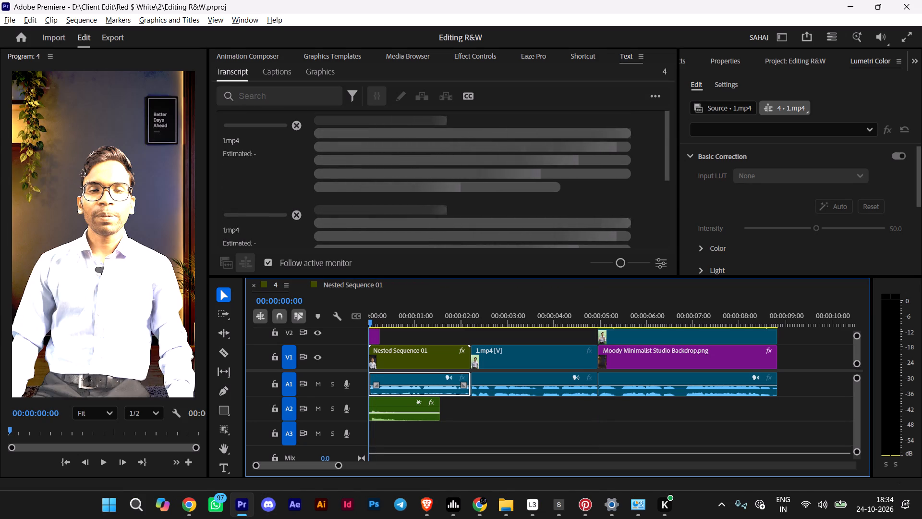
key(space)
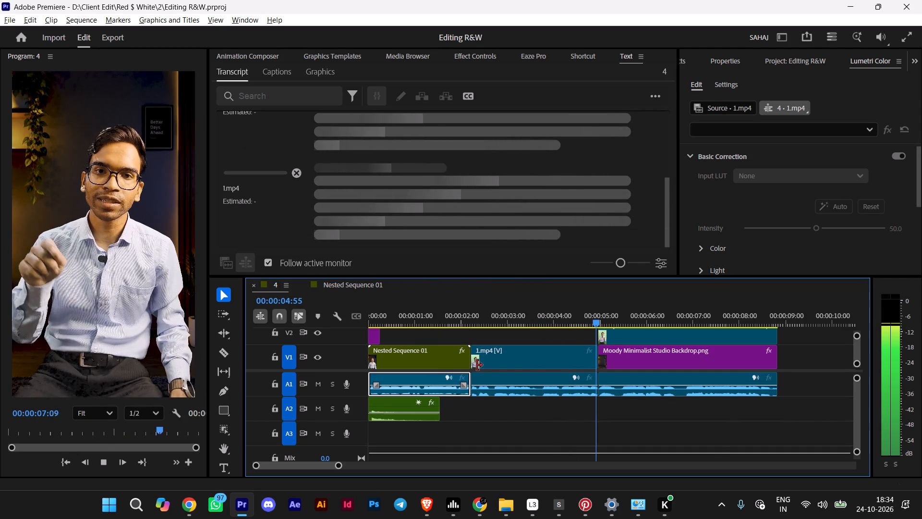
key(space)
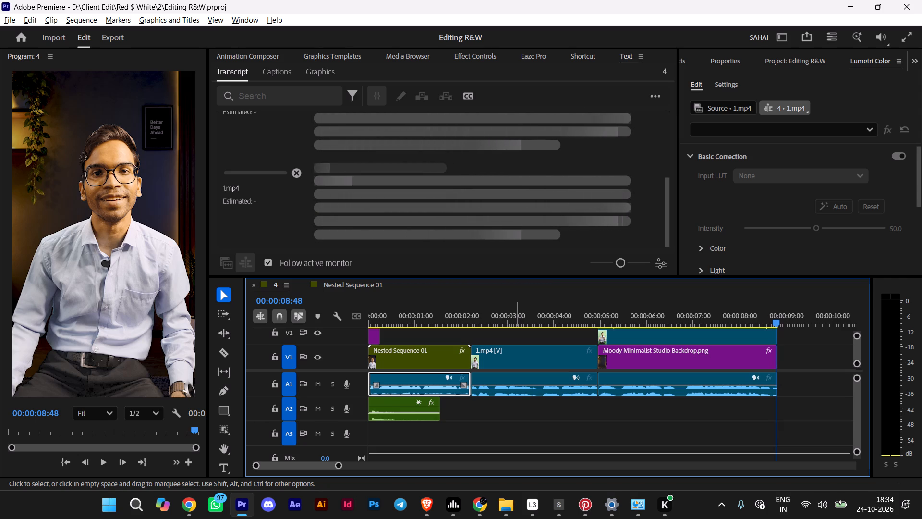
Switch to Programs and Features and look through the list of installed programs.
click(644, 508)
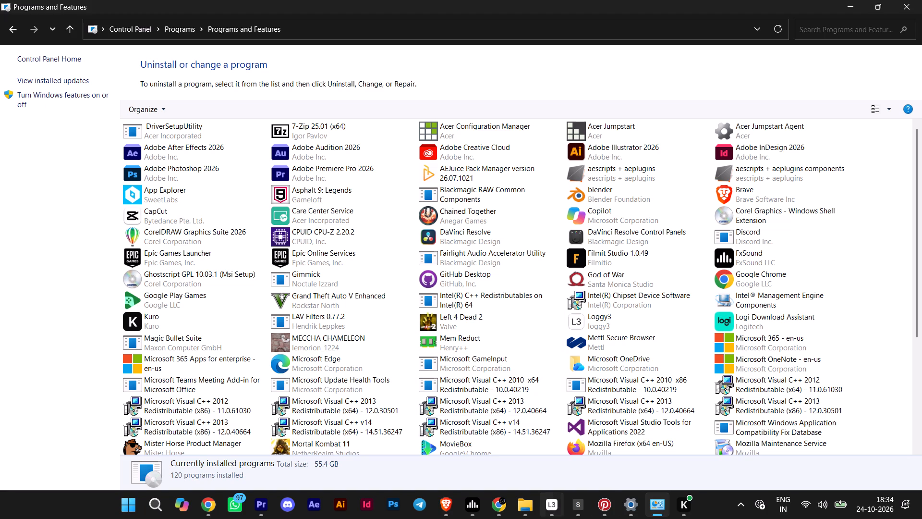
click(261, 509)
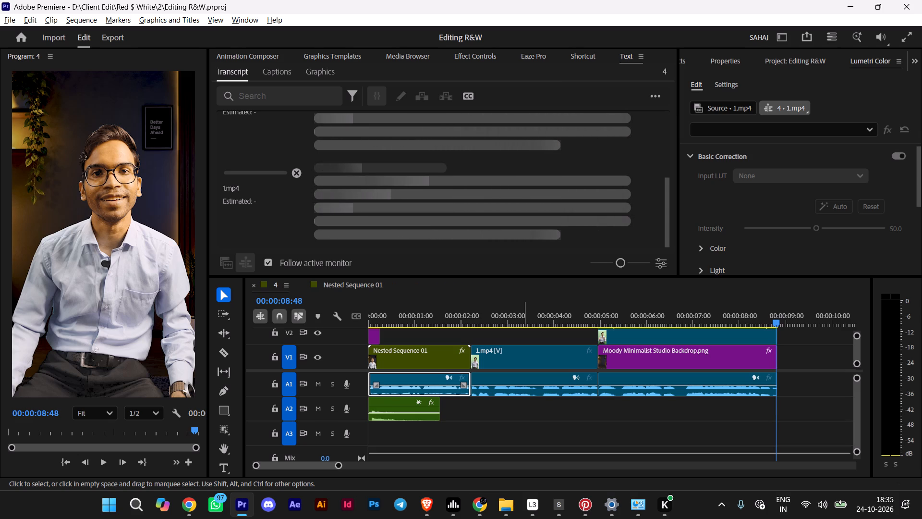
click(640, 506)
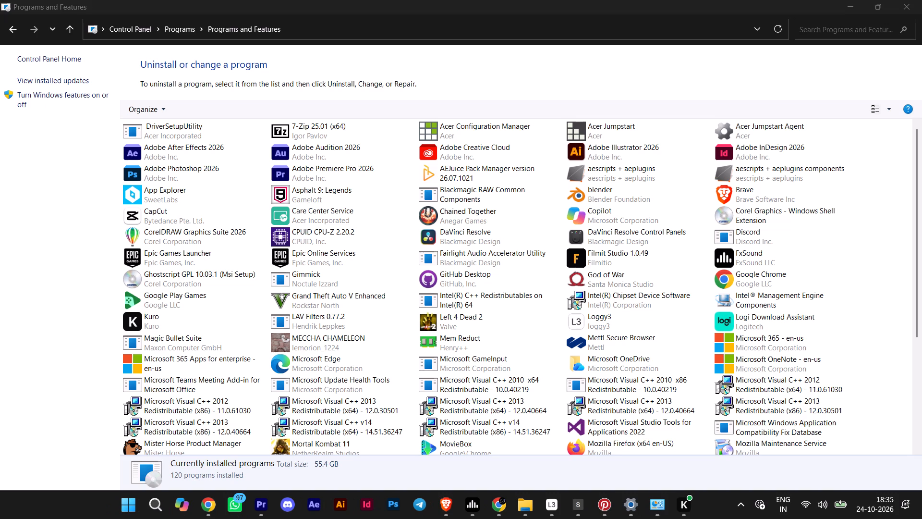
scroll(320, 376, up, 4)
scroll(432, 363, down, 3)
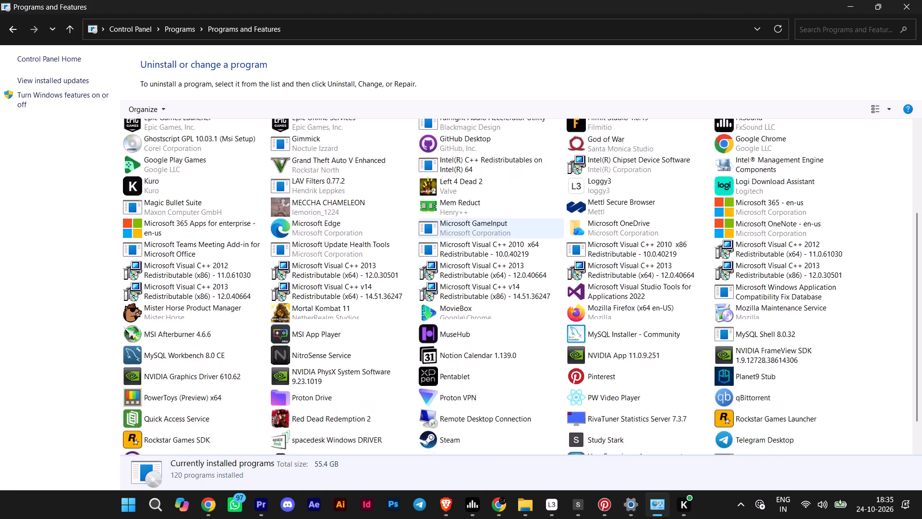
scroll(432, 363, down, 2)
scroll(432, 363, up, 1)
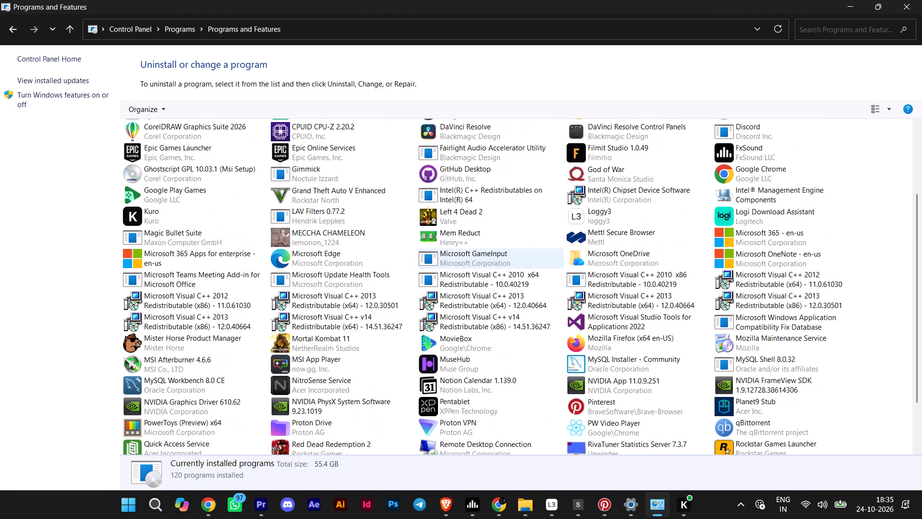
scroll(432, 363, down, 4)
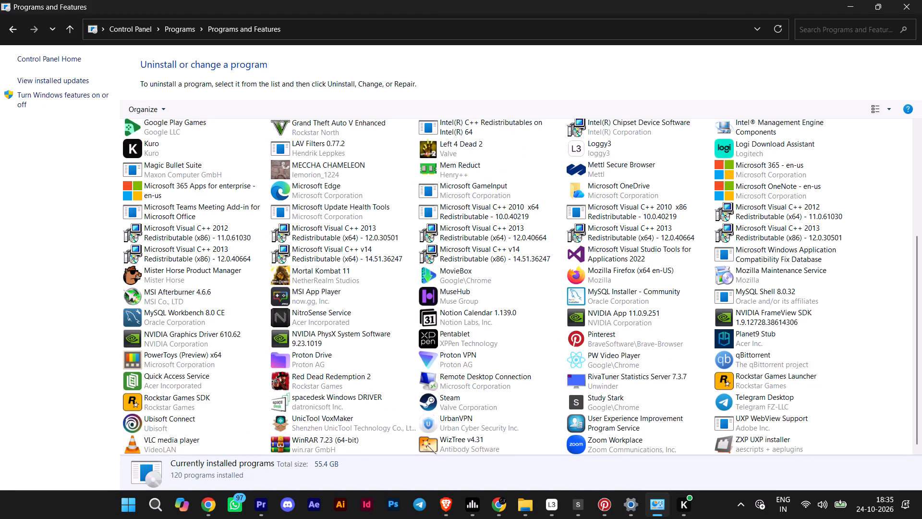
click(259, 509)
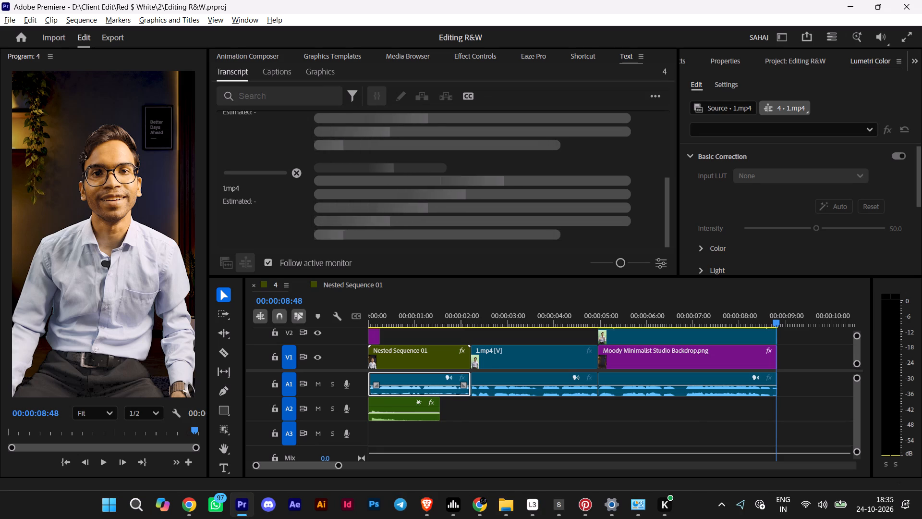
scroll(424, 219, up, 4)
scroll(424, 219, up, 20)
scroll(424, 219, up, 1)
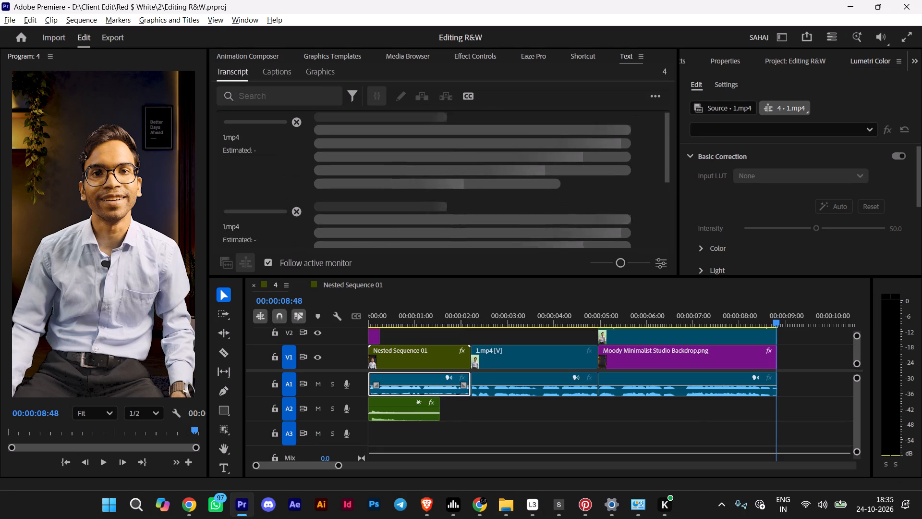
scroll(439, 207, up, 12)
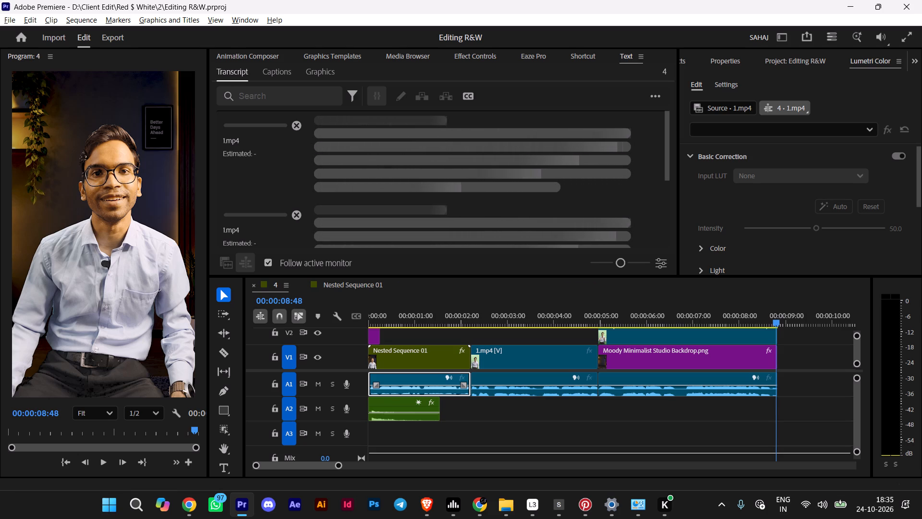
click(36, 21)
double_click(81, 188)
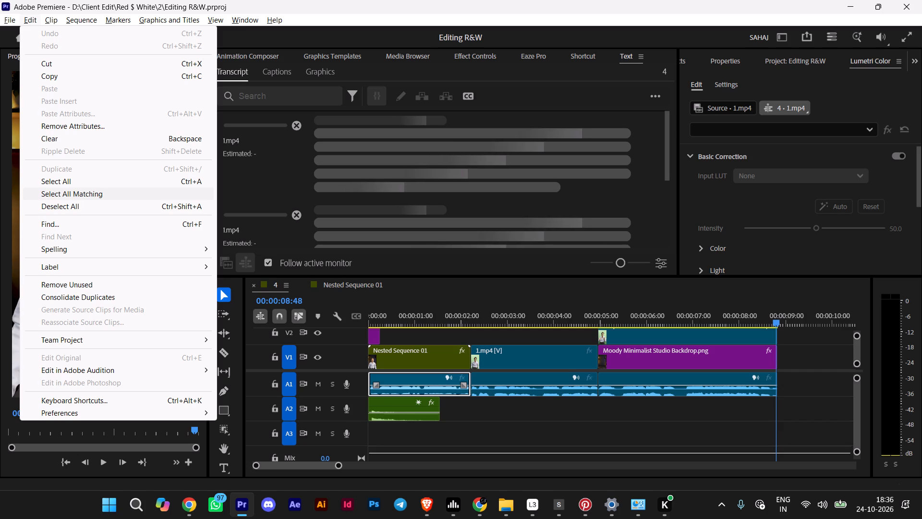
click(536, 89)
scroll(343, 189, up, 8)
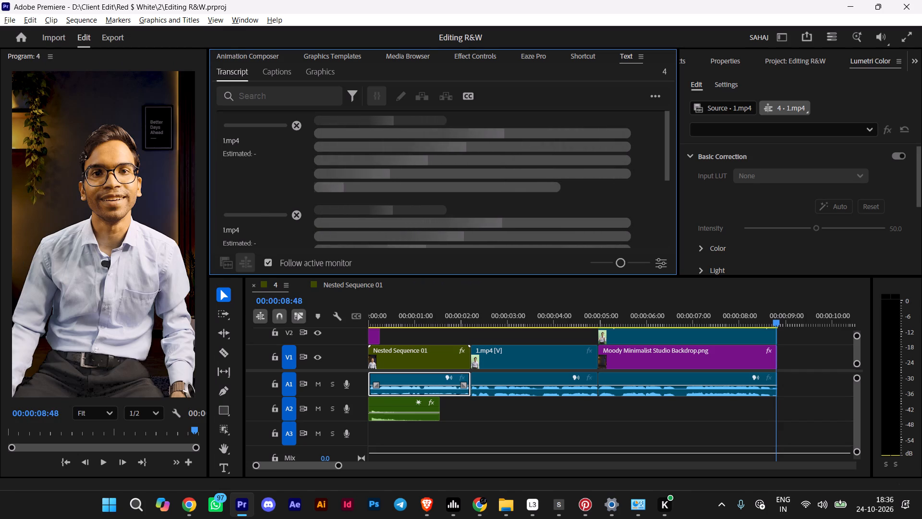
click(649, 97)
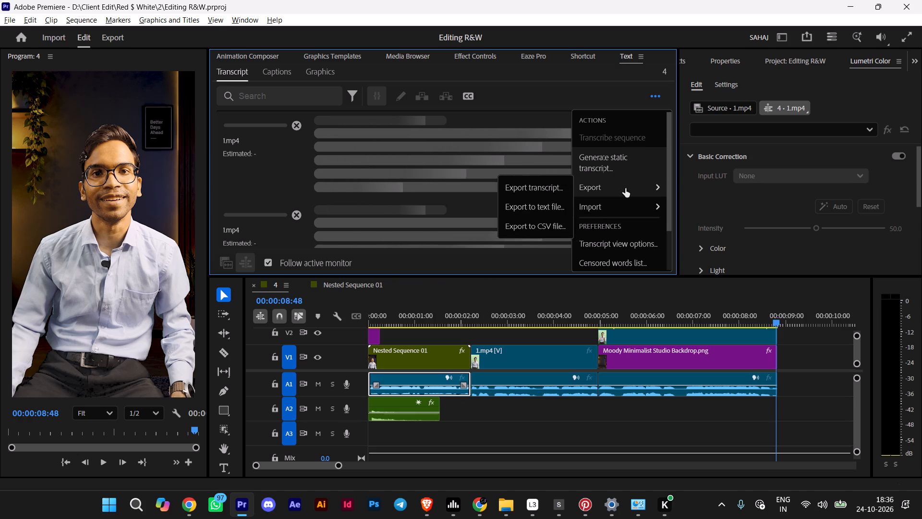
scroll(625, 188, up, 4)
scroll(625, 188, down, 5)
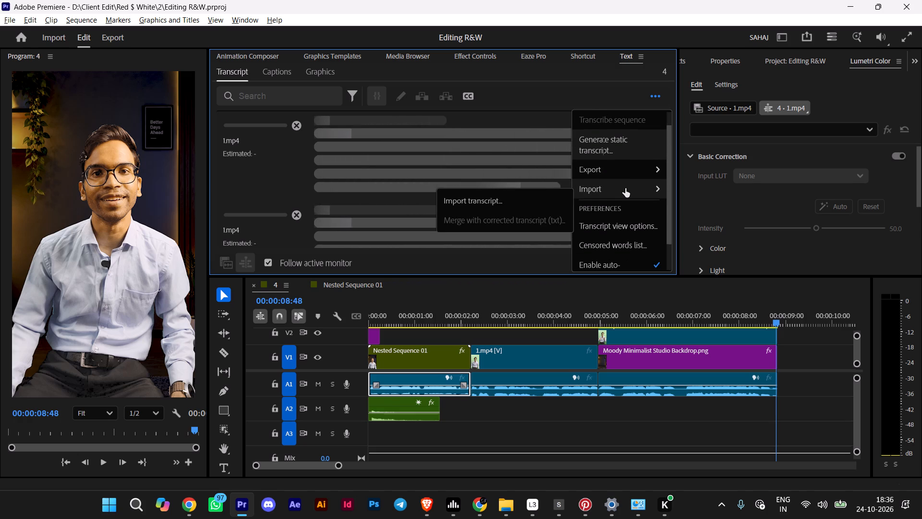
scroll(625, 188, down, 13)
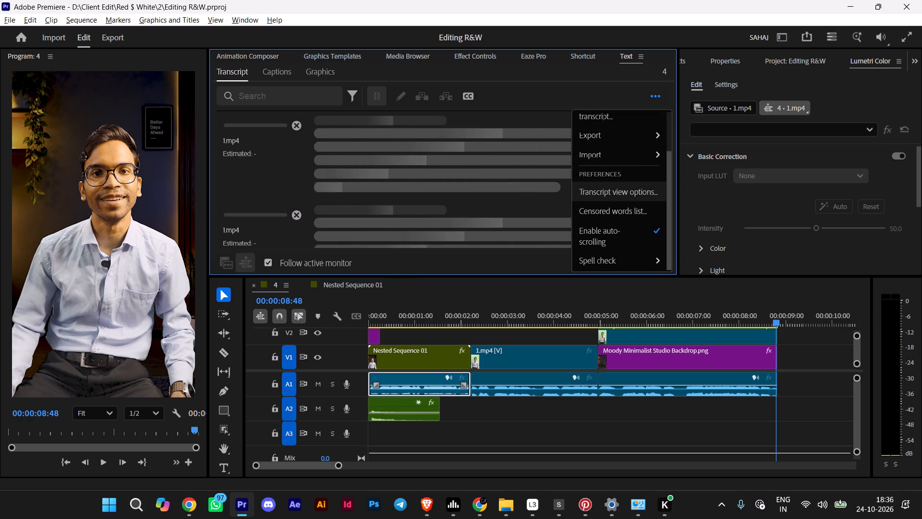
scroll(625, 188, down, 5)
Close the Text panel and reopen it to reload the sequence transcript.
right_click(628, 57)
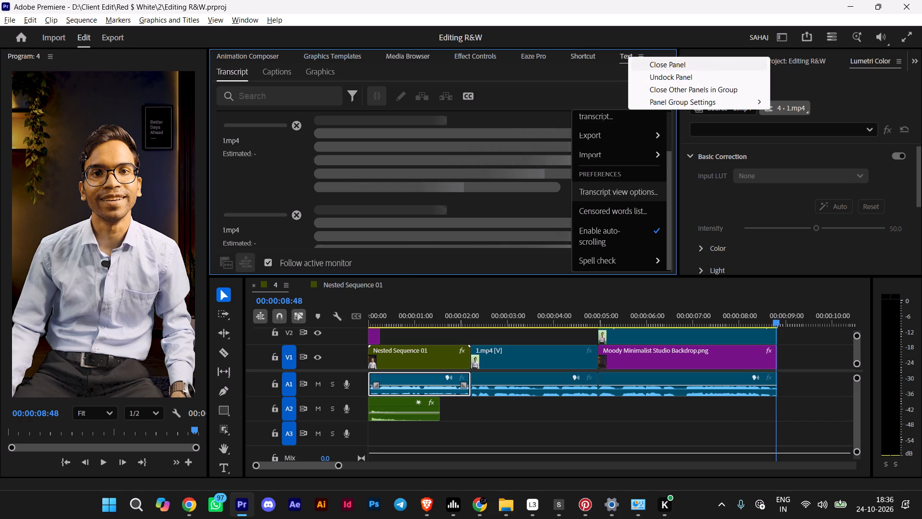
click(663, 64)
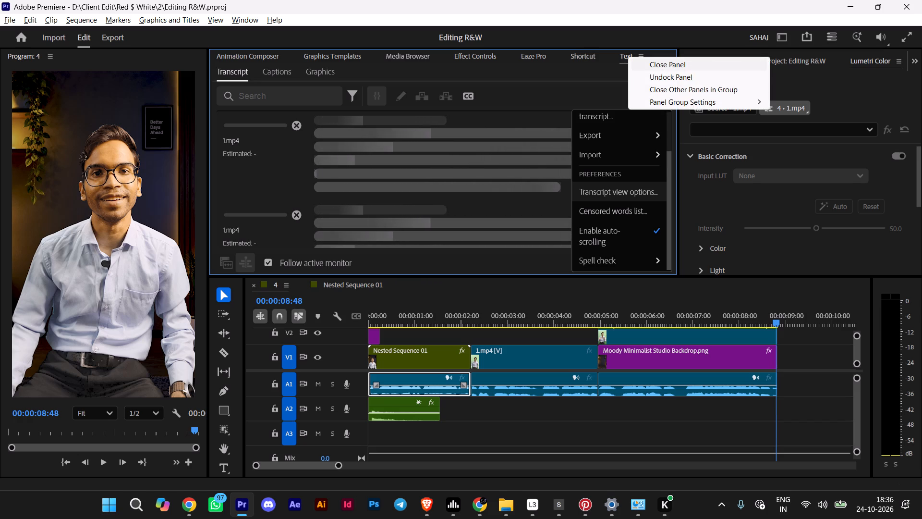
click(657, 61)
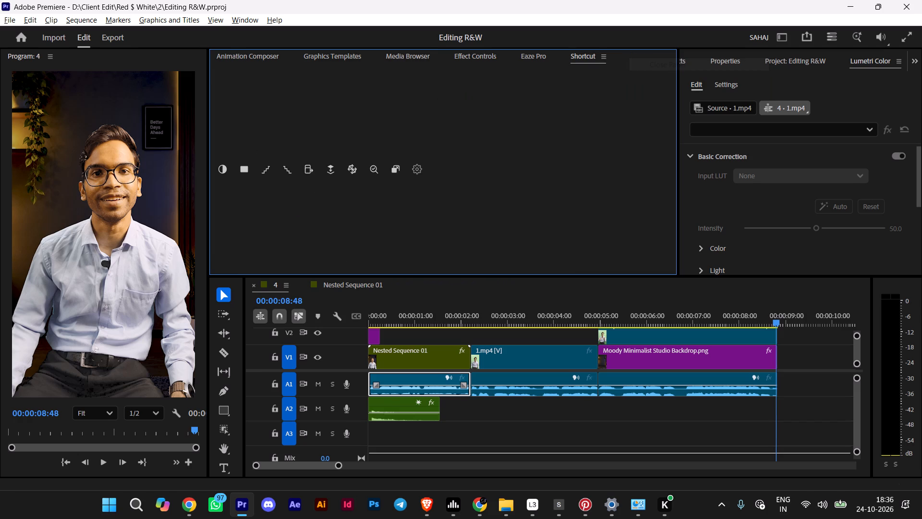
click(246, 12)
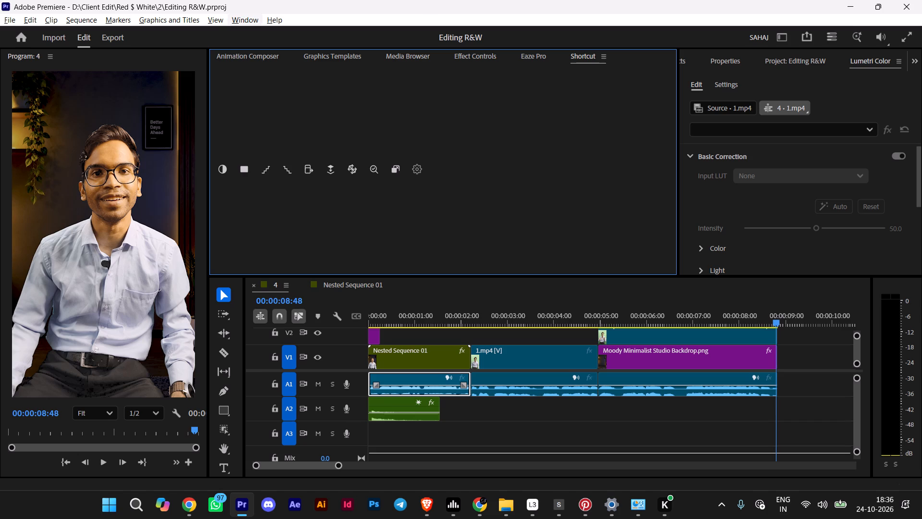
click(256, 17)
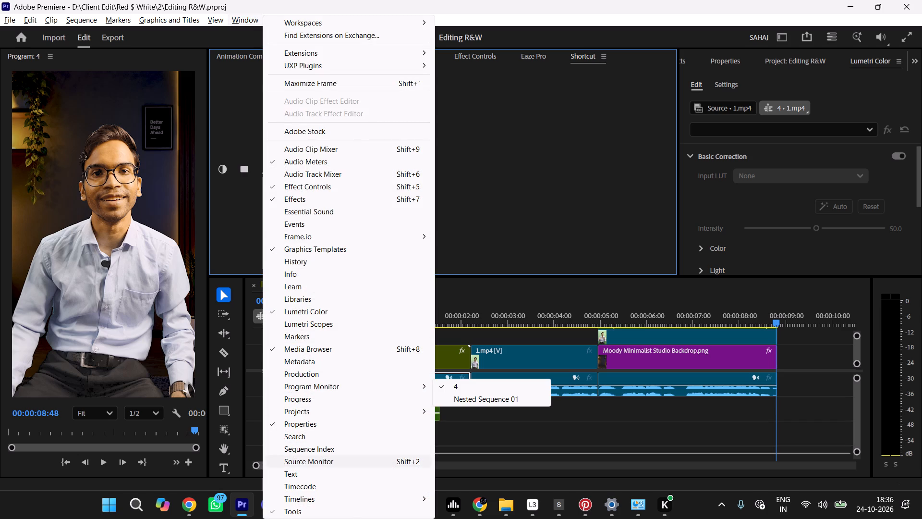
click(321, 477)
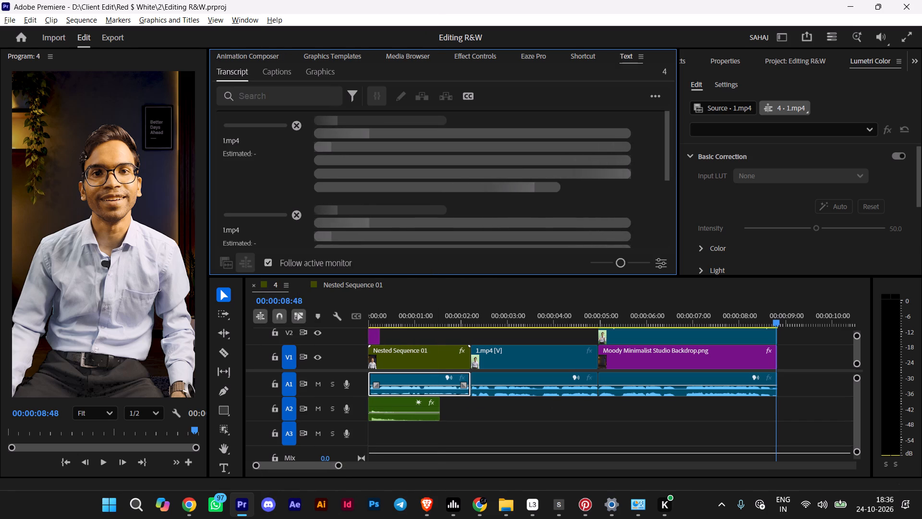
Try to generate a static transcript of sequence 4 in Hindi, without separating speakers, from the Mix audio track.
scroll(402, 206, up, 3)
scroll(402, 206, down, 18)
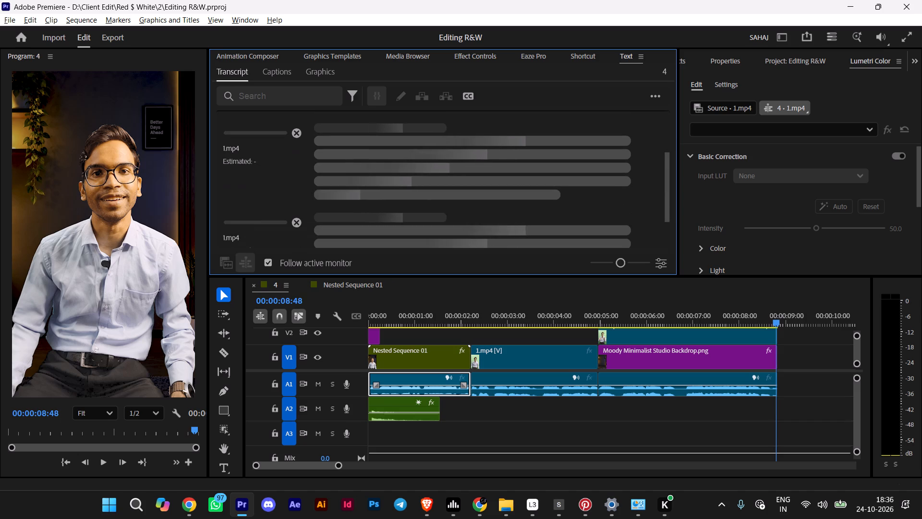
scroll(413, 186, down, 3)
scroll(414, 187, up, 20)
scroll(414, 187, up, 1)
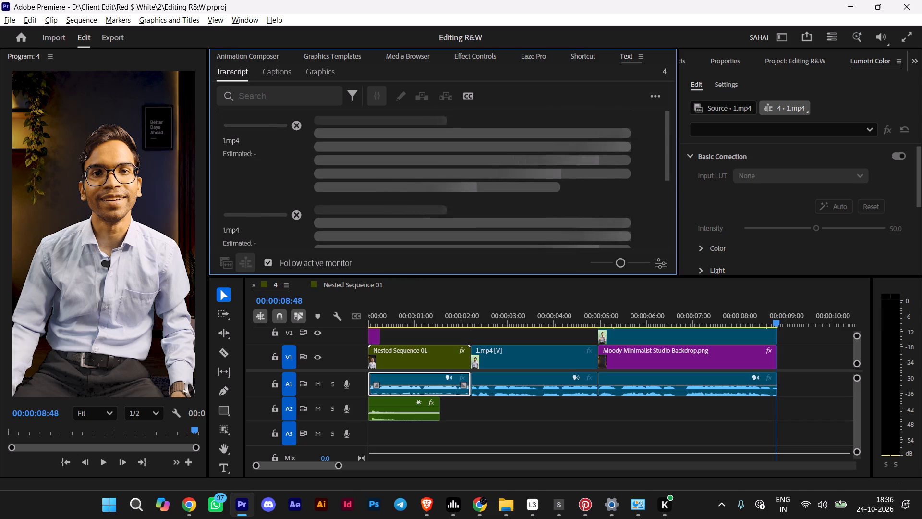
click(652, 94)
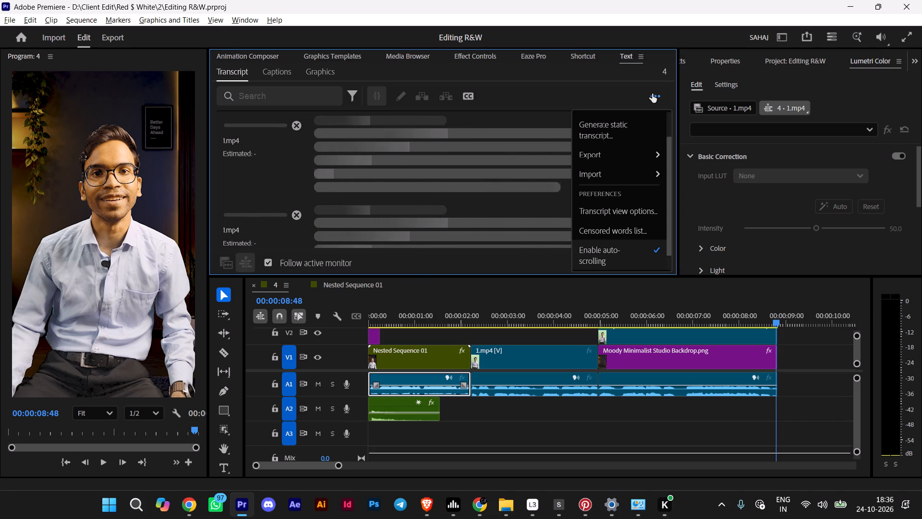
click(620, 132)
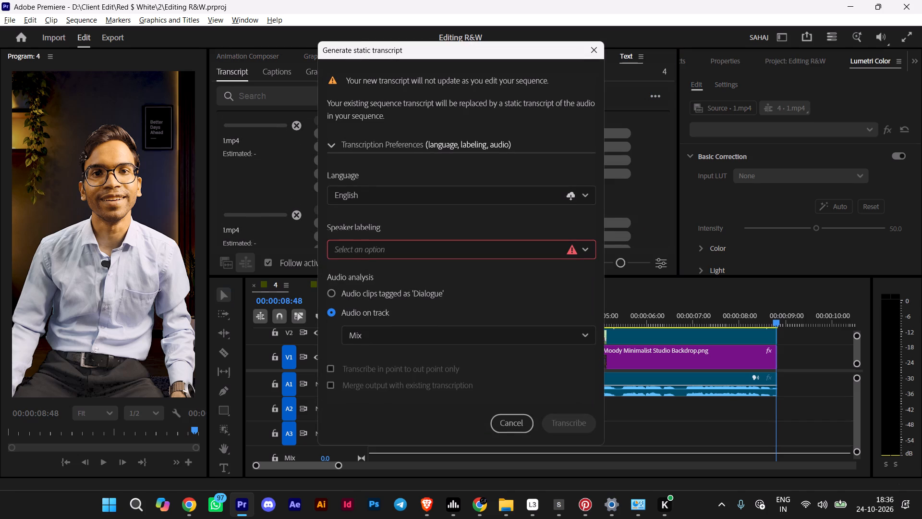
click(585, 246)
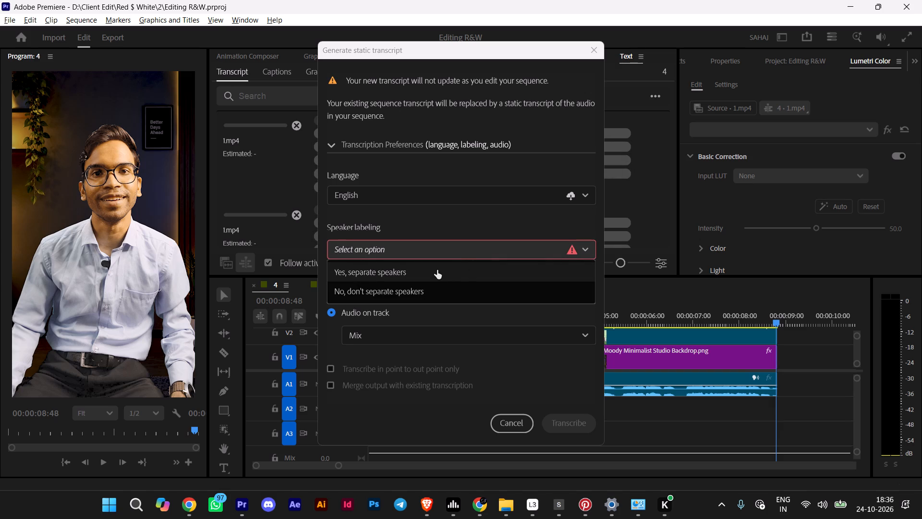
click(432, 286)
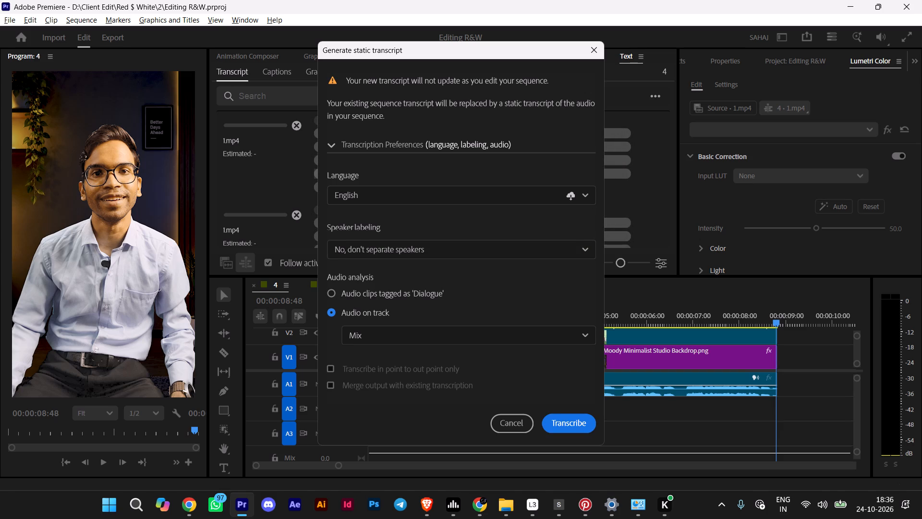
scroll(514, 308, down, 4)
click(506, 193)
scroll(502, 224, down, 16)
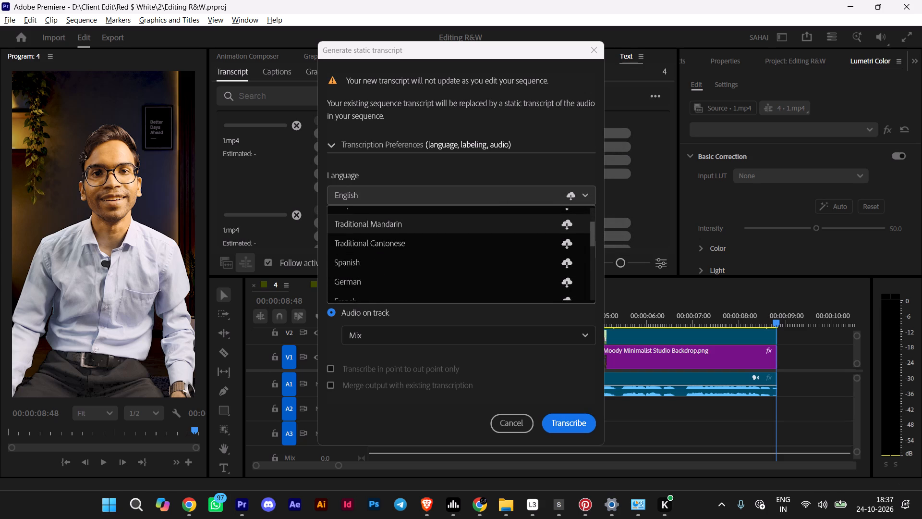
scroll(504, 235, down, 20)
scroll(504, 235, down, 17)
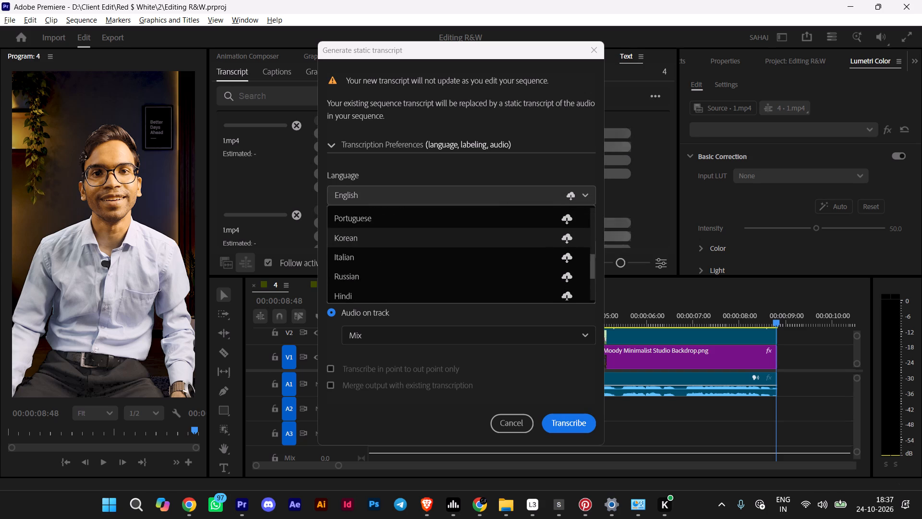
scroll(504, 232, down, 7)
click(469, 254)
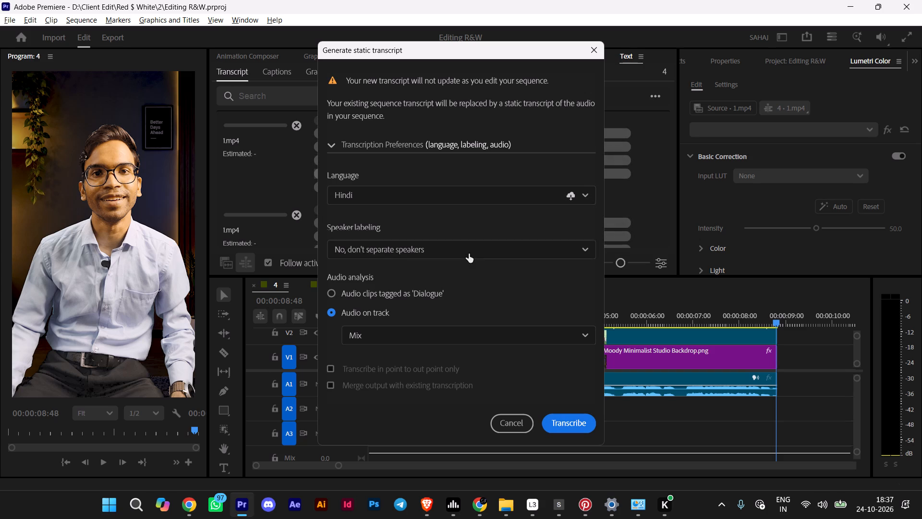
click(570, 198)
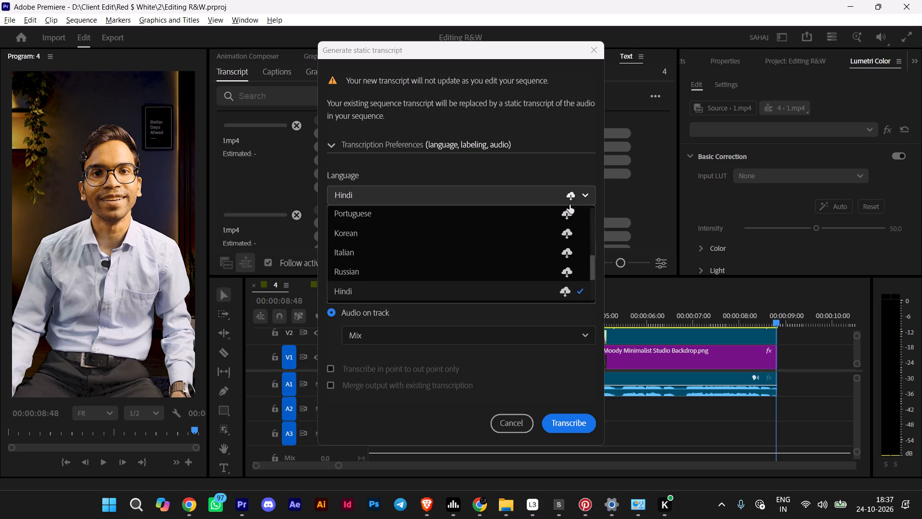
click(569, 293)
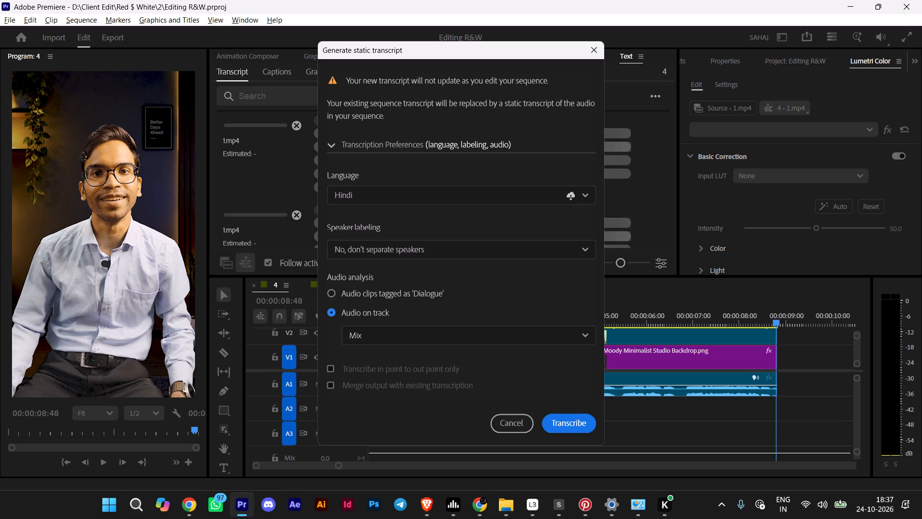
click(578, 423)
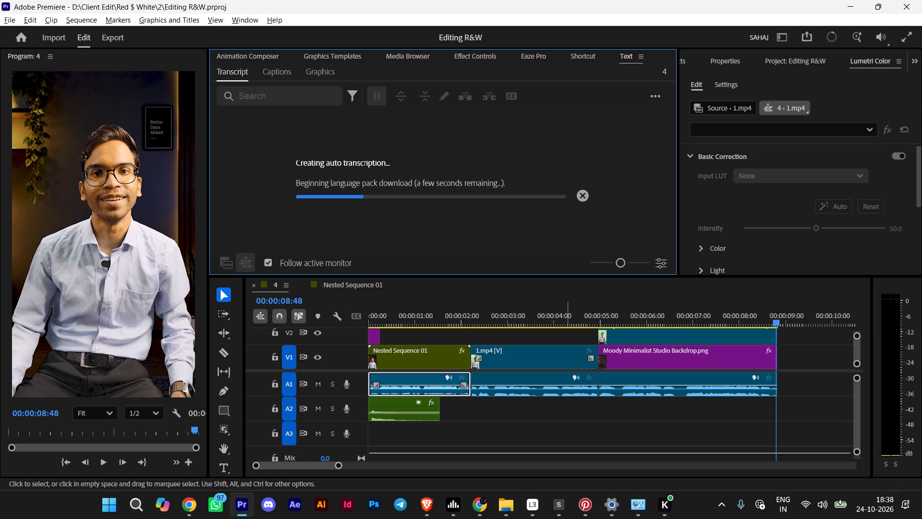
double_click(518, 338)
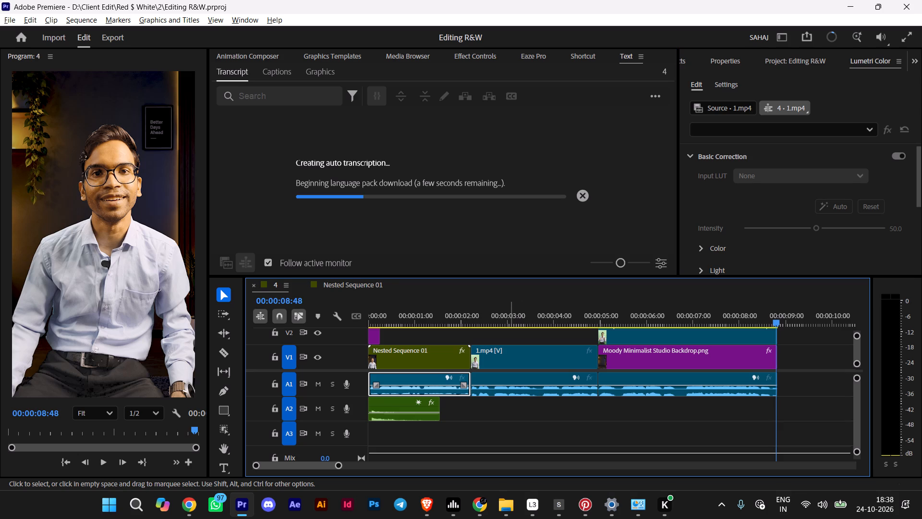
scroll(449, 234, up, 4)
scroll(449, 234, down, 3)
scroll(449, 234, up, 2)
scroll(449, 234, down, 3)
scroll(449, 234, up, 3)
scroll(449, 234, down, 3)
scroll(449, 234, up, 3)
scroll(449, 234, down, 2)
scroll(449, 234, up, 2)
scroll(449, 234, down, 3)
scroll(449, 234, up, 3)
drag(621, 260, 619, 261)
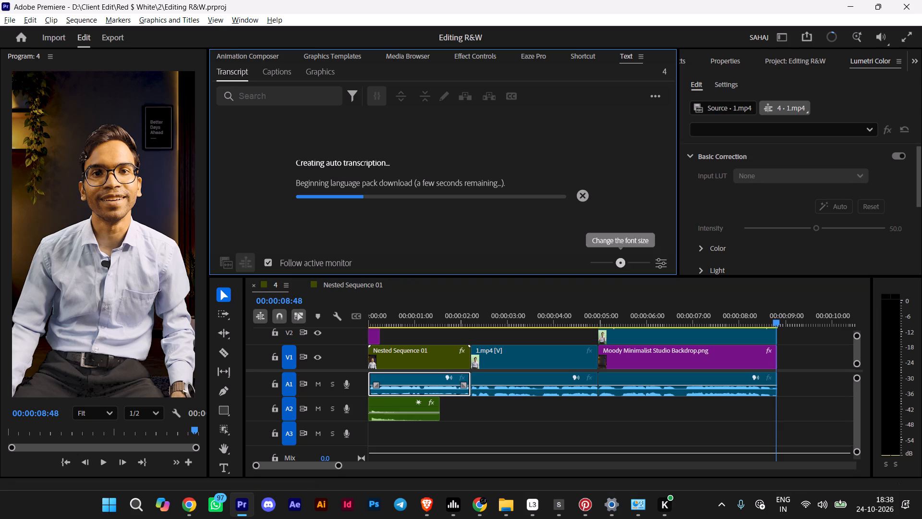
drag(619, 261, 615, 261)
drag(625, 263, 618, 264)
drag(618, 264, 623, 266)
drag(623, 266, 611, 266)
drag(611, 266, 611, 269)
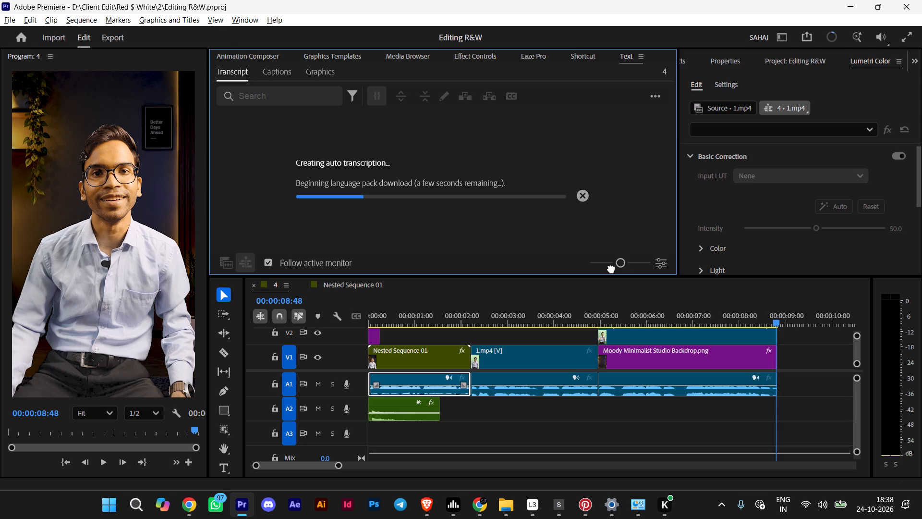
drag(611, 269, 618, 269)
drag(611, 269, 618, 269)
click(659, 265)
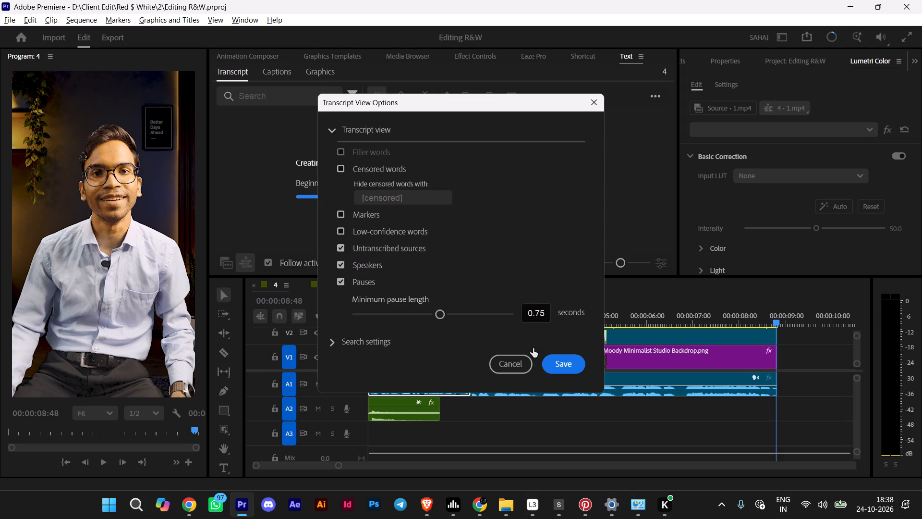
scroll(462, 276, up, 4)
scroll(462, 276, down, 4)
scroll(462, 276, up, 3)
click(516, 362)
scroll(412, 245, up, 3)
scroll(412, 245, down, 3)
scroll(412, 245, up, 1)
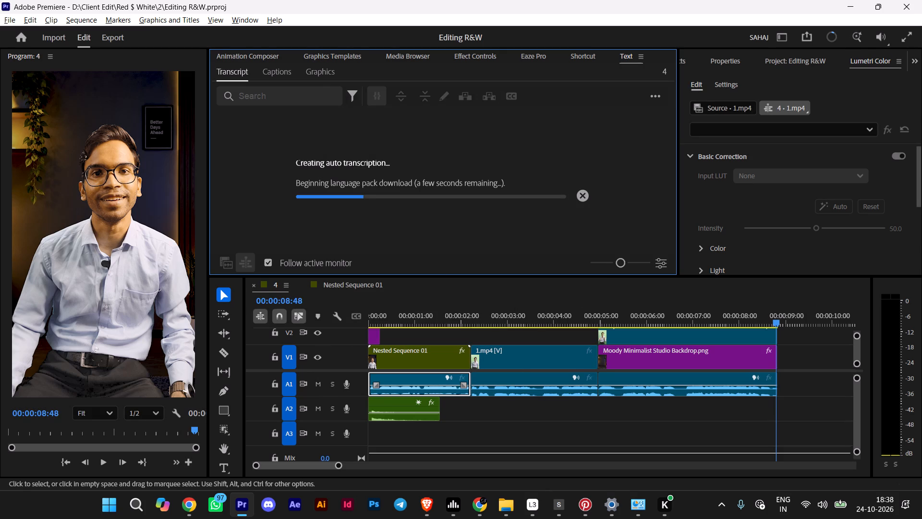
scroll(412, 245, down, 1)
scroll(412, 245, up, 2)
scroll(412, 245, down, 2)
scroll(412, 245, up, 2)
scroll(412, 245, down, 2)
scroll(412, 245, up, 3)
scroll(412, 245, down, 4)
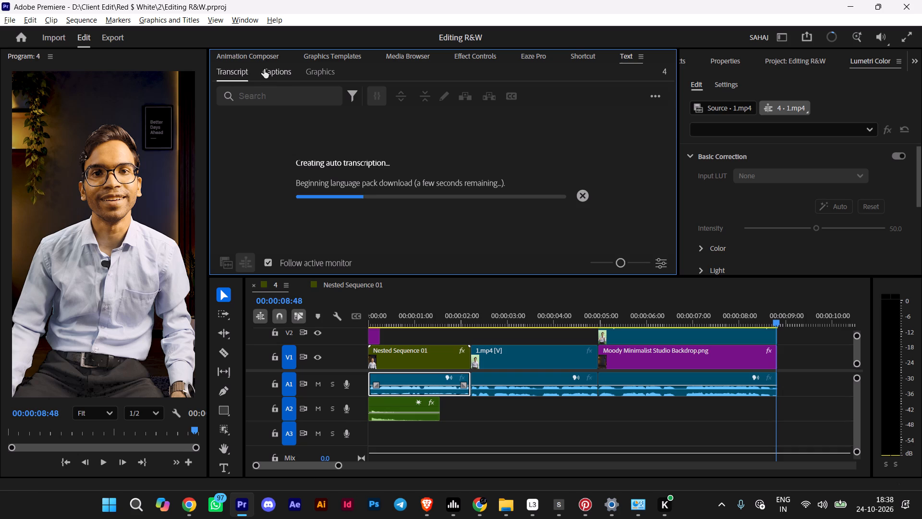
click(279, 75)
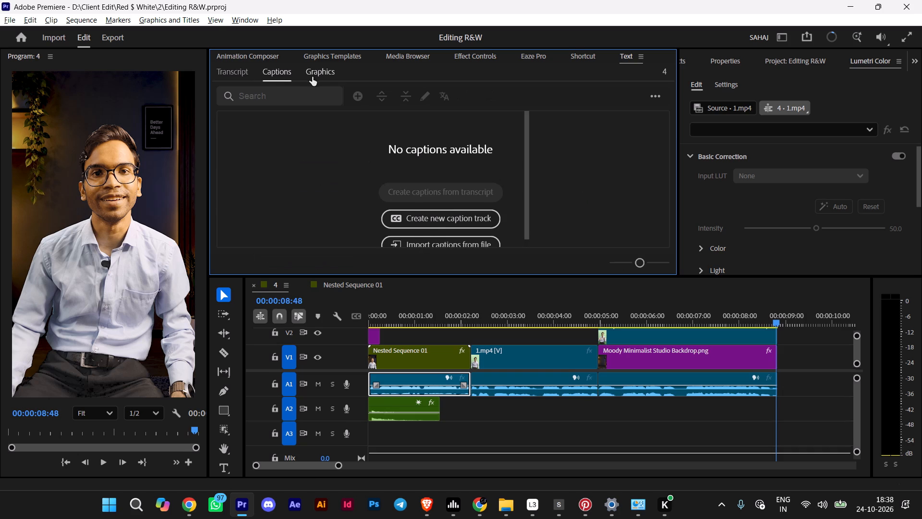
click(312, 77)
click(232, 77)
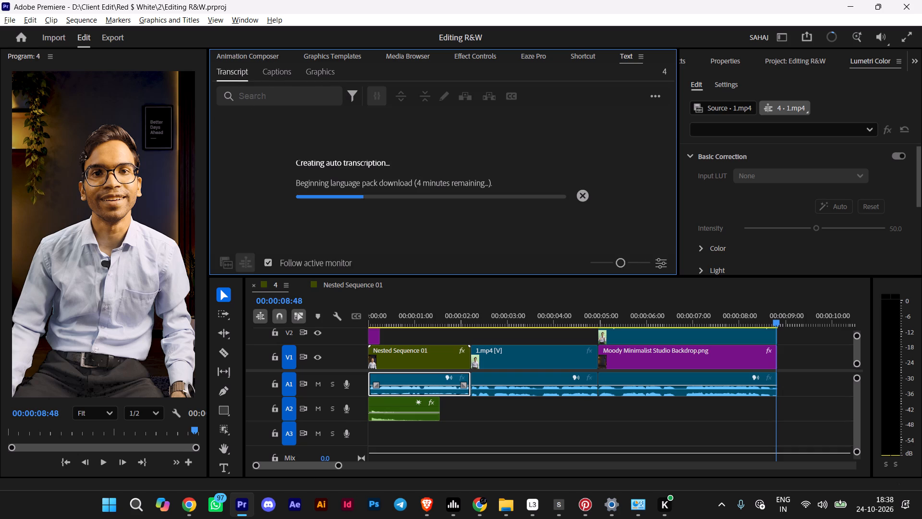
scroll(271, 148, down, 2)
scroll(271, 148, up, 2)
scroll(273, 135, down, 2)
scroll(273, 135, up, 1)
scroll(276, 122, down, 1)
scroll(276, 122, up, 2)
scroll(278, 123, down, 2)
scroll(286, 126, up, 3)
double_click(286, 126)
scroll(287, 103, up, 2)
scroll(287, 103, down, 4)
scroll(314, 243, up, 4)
Cancel the running static transcription and the pending source transcription of 1.mp4.
click(587, 192)
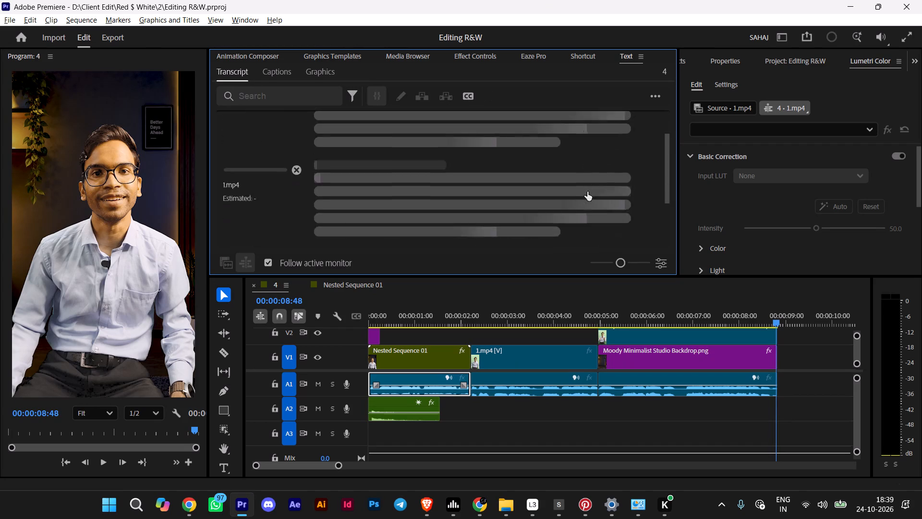
click(300, 178)
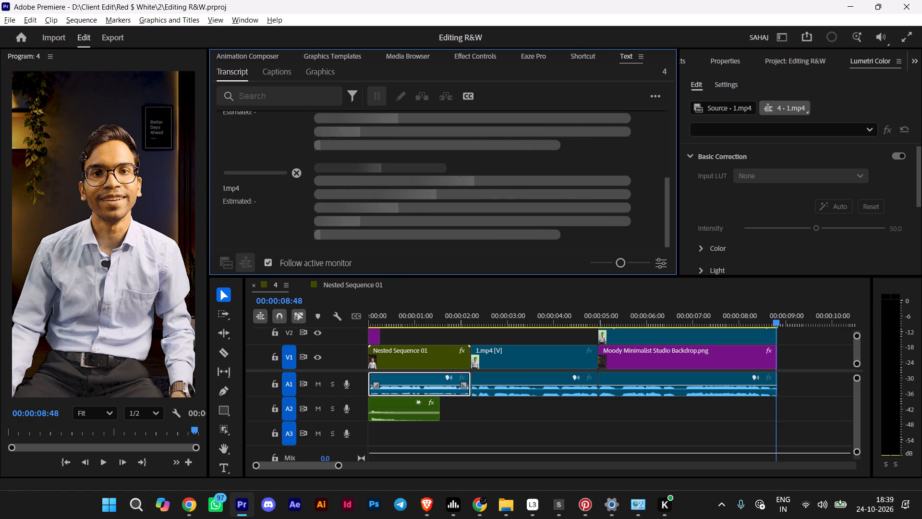
click(295, 173)
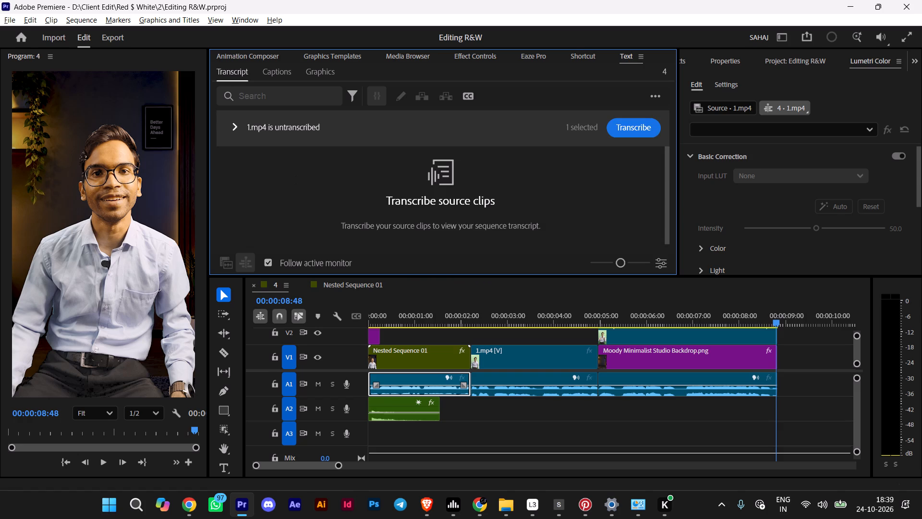
Expand the untranscribed source clips list, deselect 1.mp4 for transcription, and collapse the list again.
scroll(298, 162, up, 3)
scroll(298, 162, down, 5)
click(235, 125)
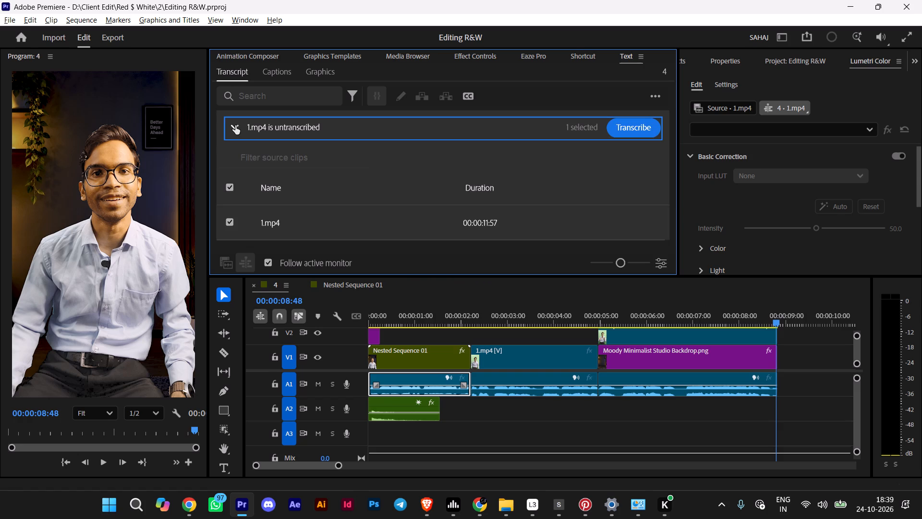
scroll(277, 164, down, 5)
right_click(292, 221)
click(230, 221)
scroll(261, 198, down, 2)
scroll(261, 198, up, 4)
click(232, 126)
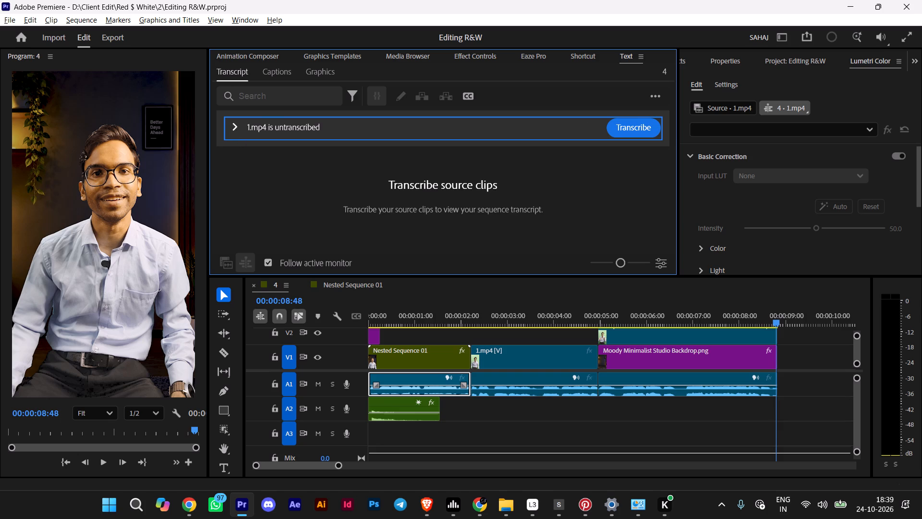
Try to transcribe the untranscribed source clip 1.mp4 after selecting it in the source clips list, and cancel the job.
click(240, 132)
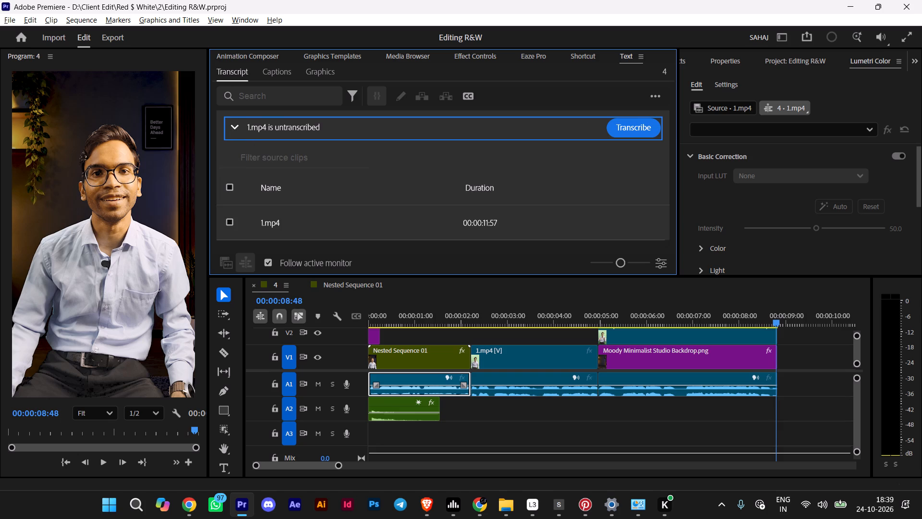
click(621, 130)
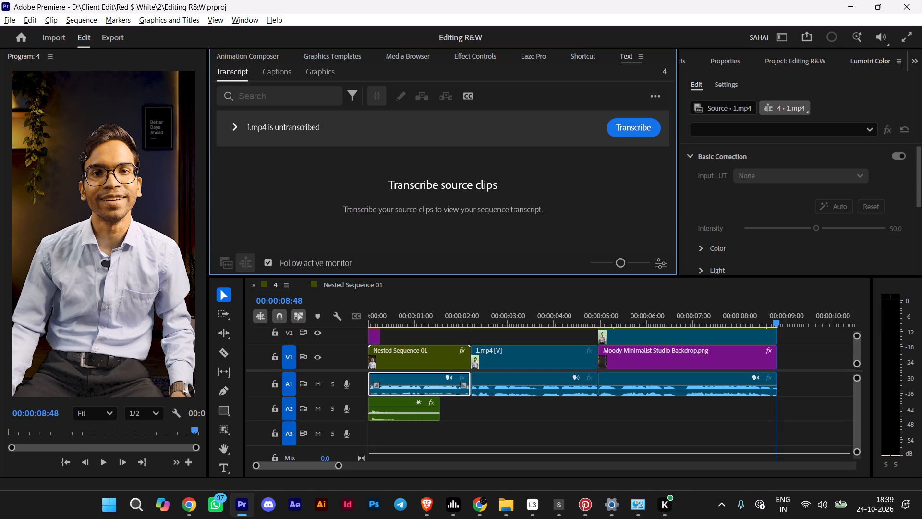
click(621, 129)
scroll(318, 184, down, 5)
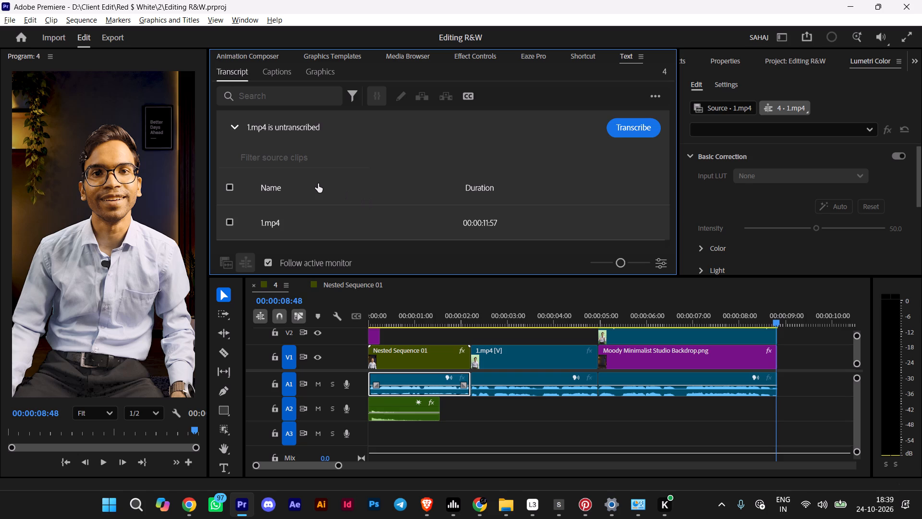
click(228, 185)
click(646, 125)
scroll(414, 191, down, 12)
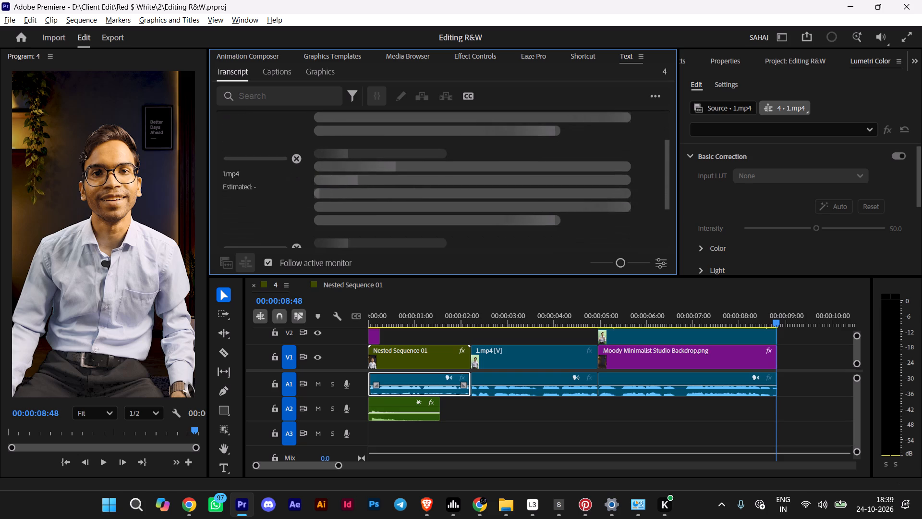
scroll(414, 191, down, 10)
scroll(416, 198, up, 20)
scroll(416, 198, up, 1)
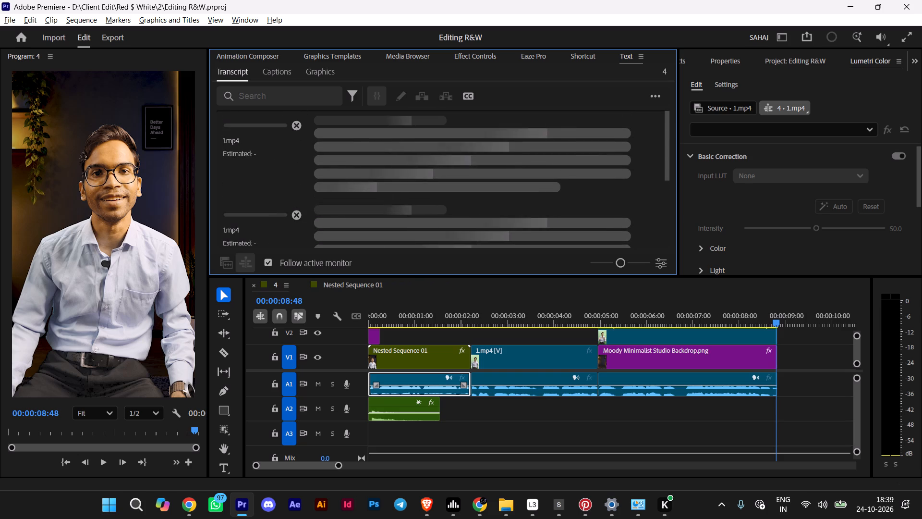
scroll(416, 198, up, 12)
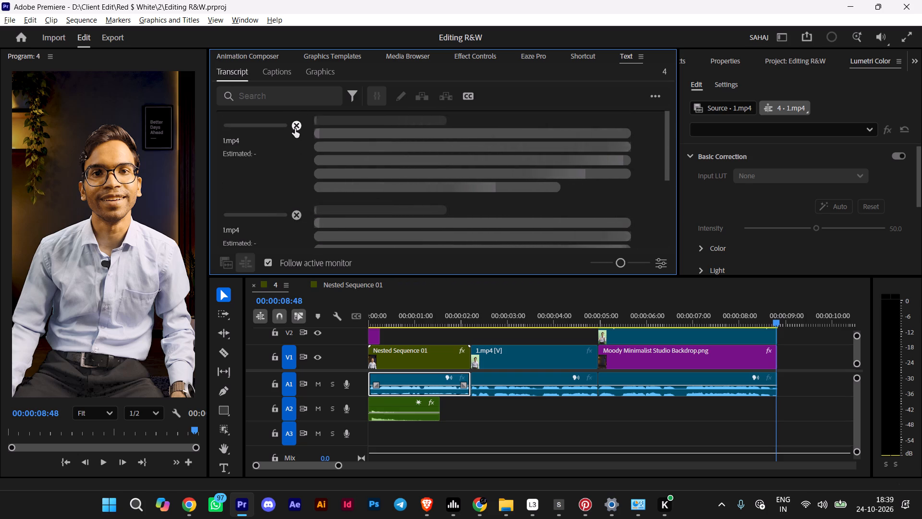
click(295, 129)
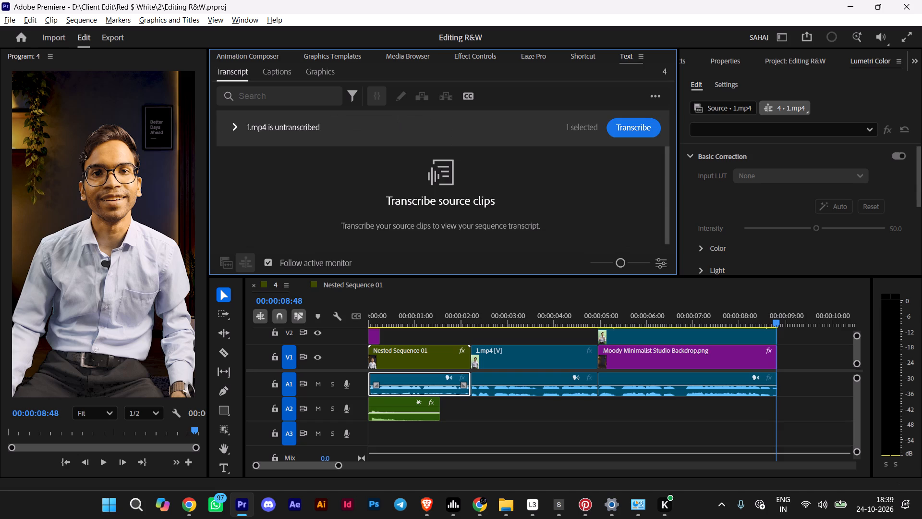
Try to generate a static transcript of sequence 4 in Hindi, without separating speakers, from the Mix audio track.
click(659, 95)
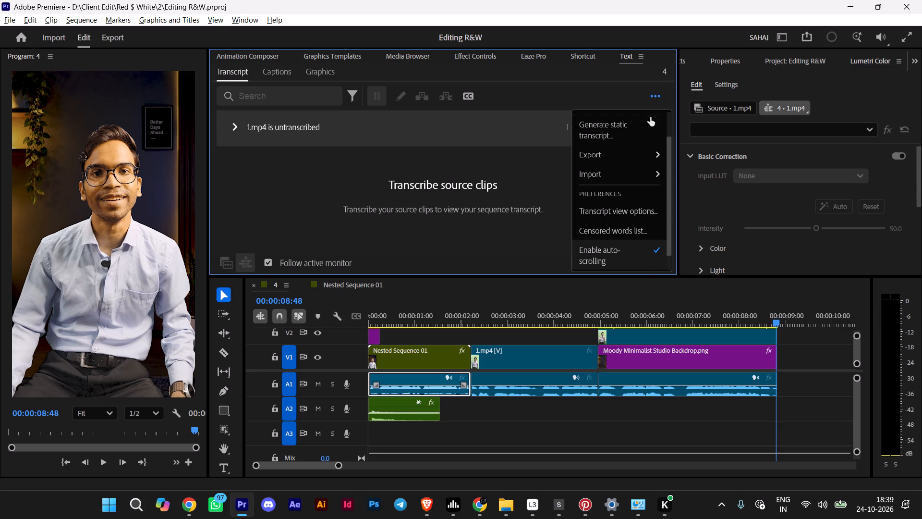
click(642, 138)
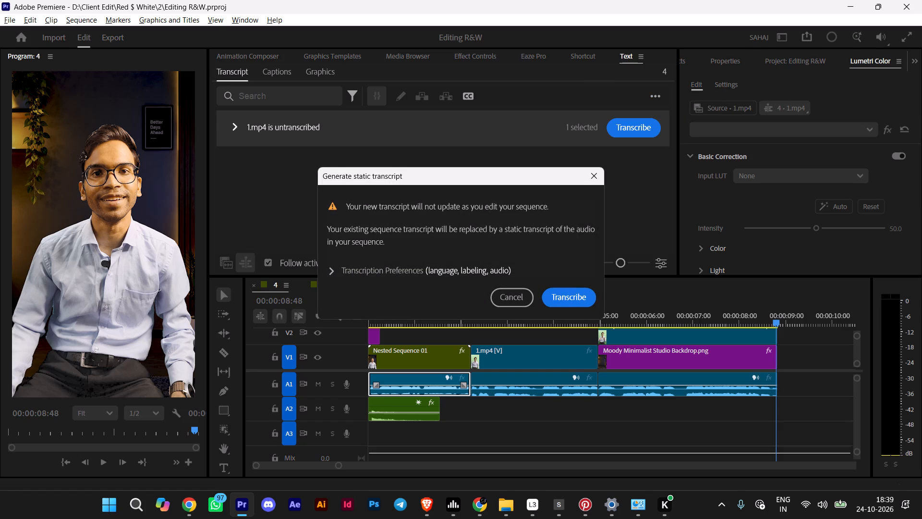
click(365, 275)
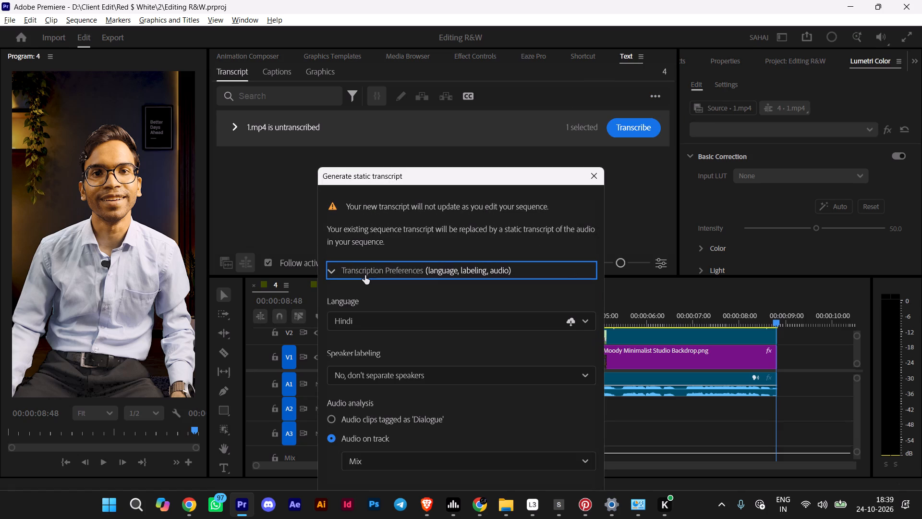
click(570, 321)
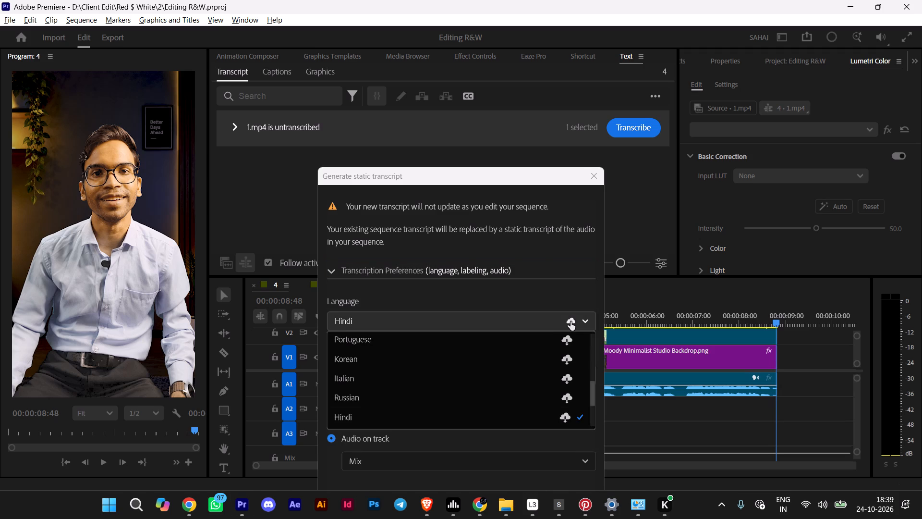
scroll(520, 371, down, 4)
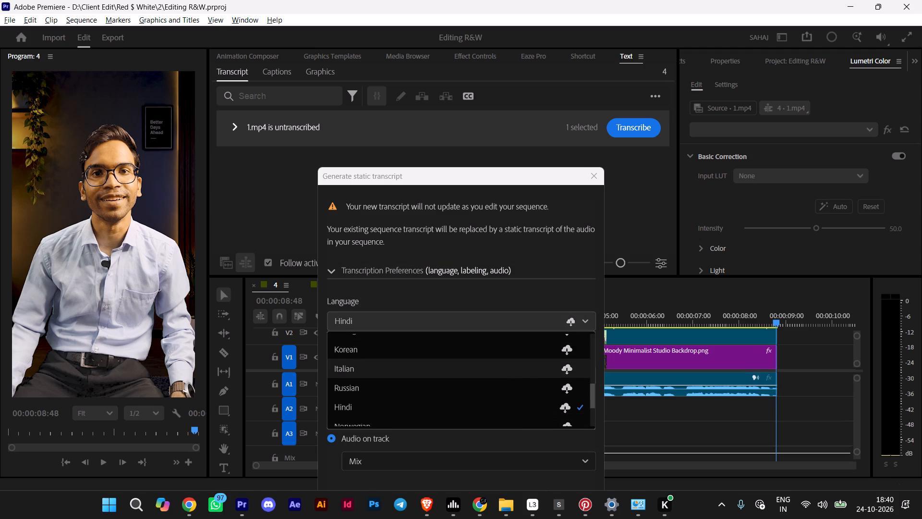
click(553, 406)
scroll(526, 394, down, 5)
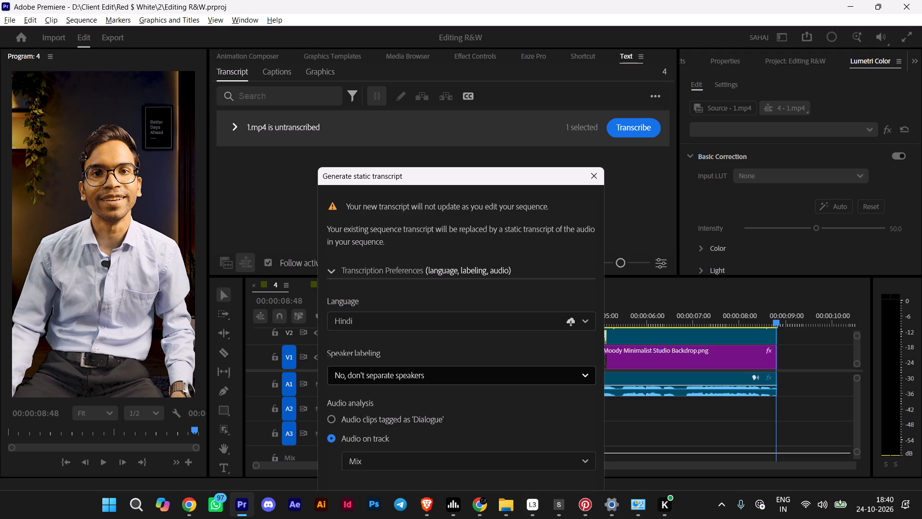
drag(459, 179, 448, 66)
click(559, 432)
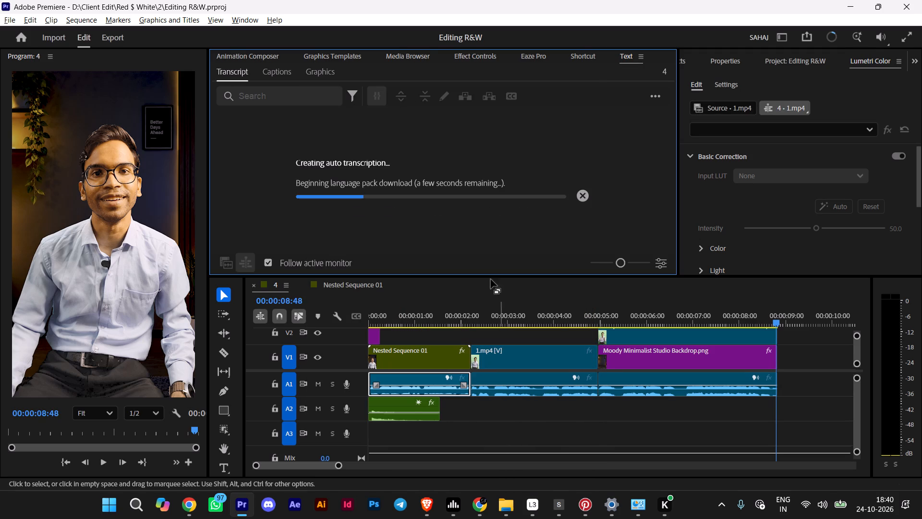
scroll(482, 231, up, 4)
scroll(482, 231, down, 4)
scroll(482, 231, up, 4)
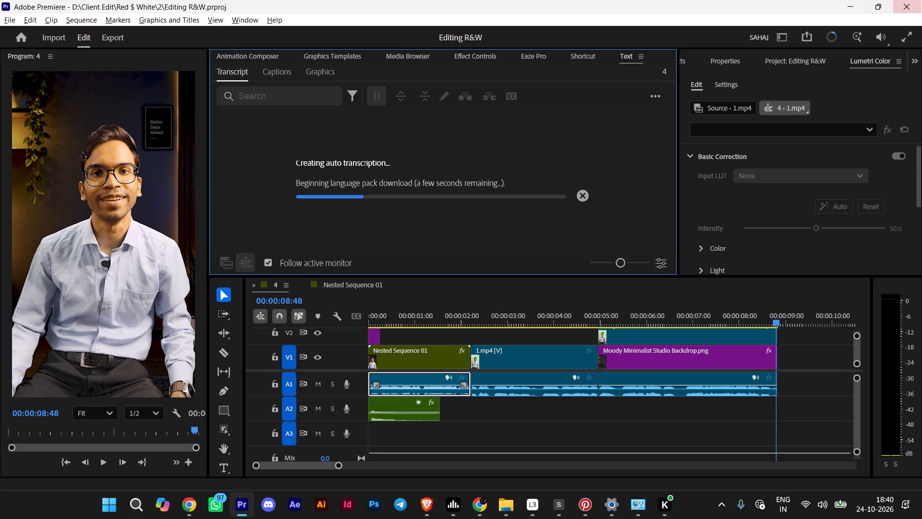
Play sequence 4 from its beginning twice to review the footage and audio.
click(369, 319)
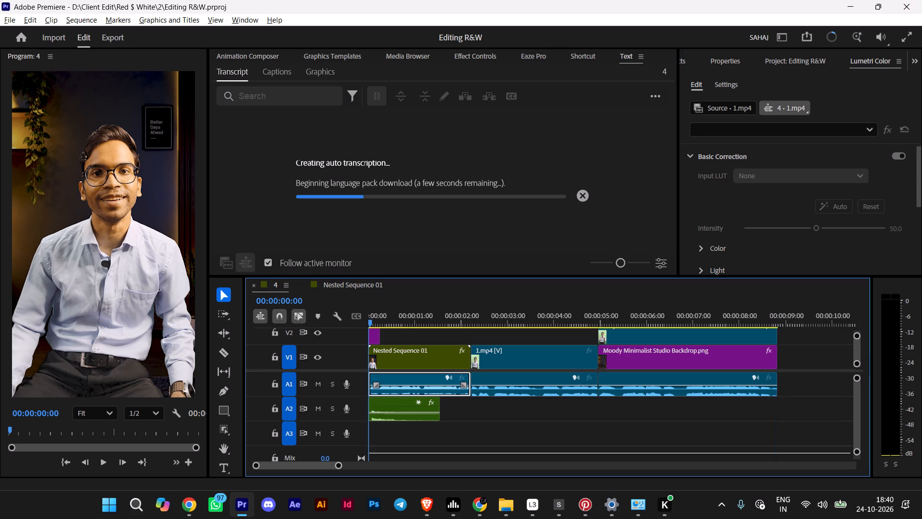
key(space)
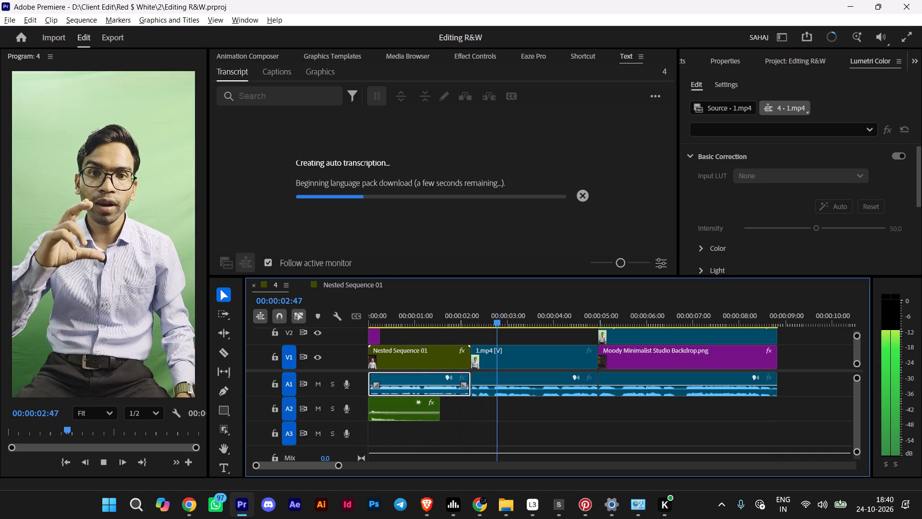
key(space)
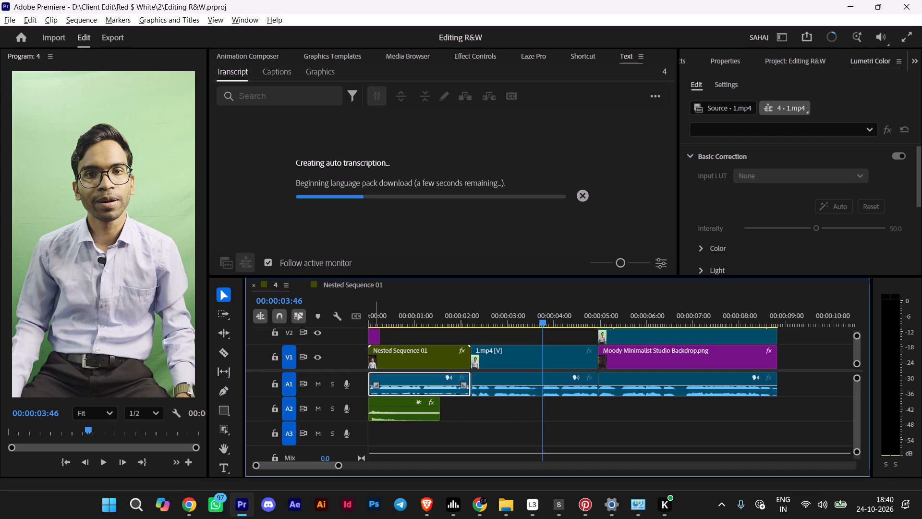
click(373, 319)
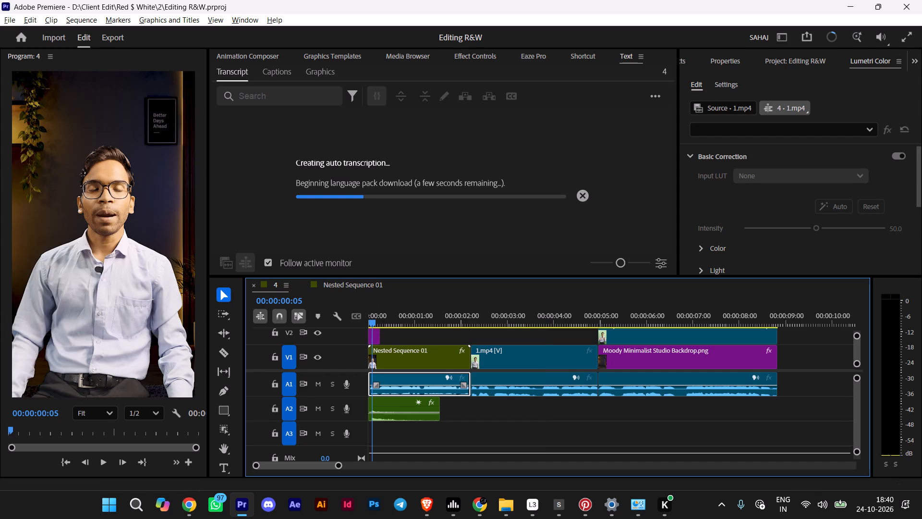
key(space)
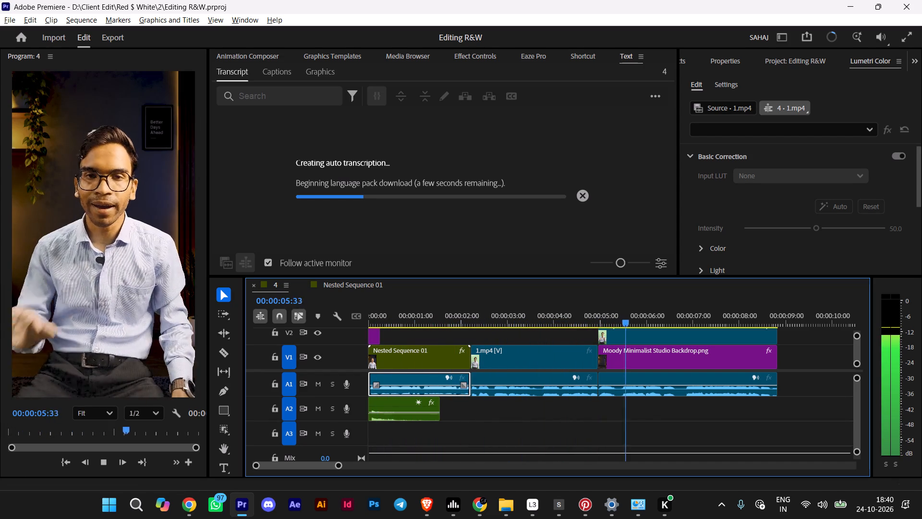
key(space)
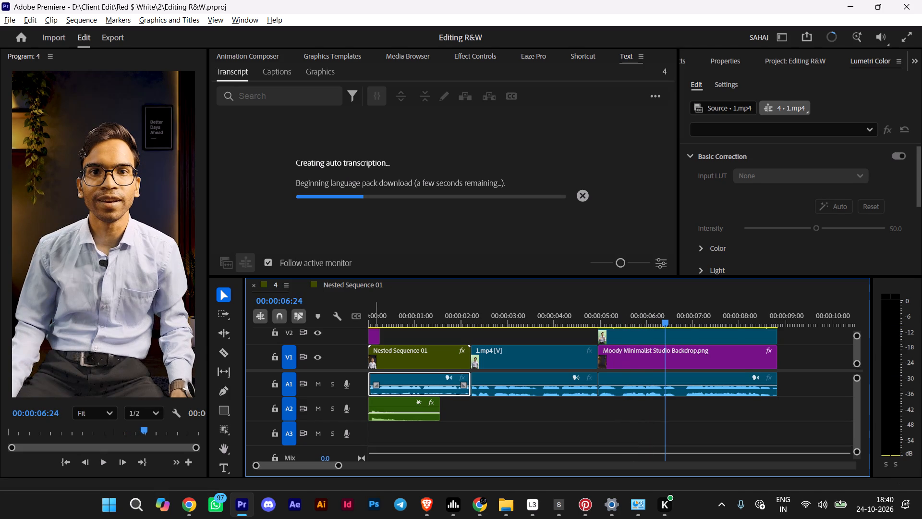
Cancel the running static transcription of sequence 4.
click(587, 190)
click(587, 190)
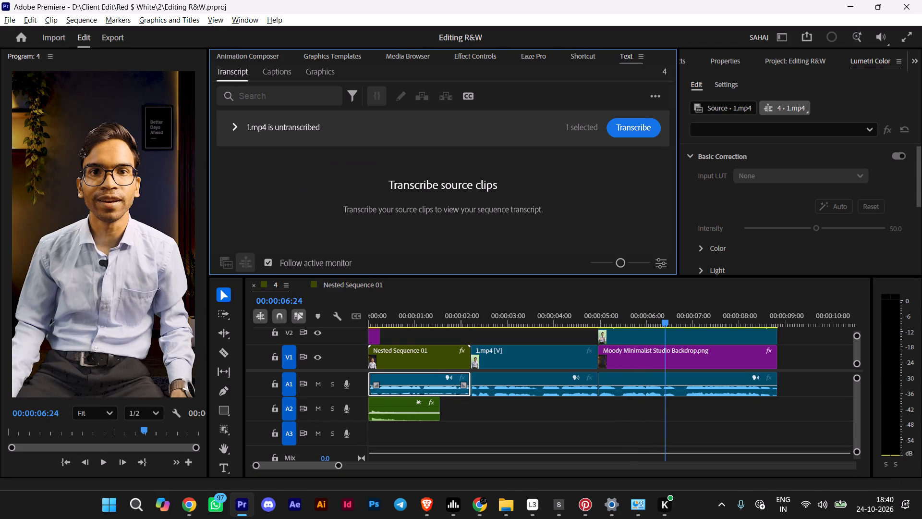
Check the transcript view options and close them without changes.
click(655, 101)
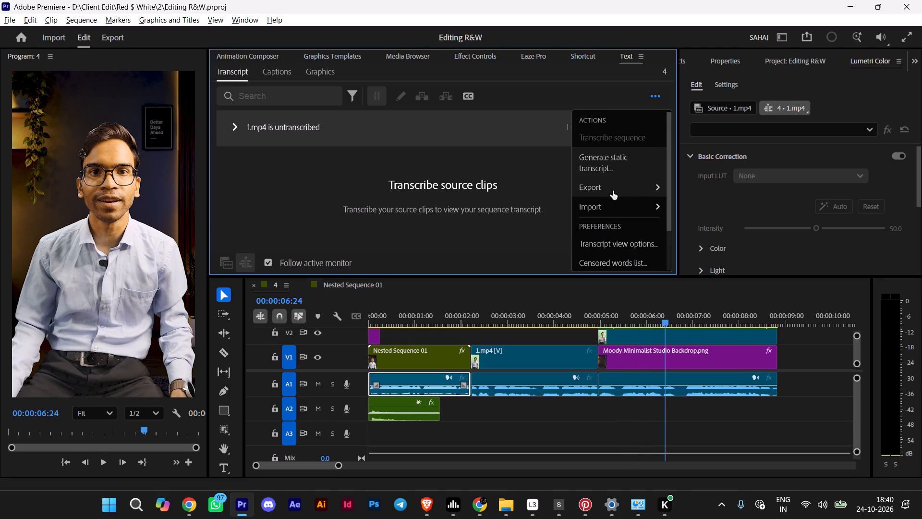
scroll(613, 191, down, 1)
click(615, 241)
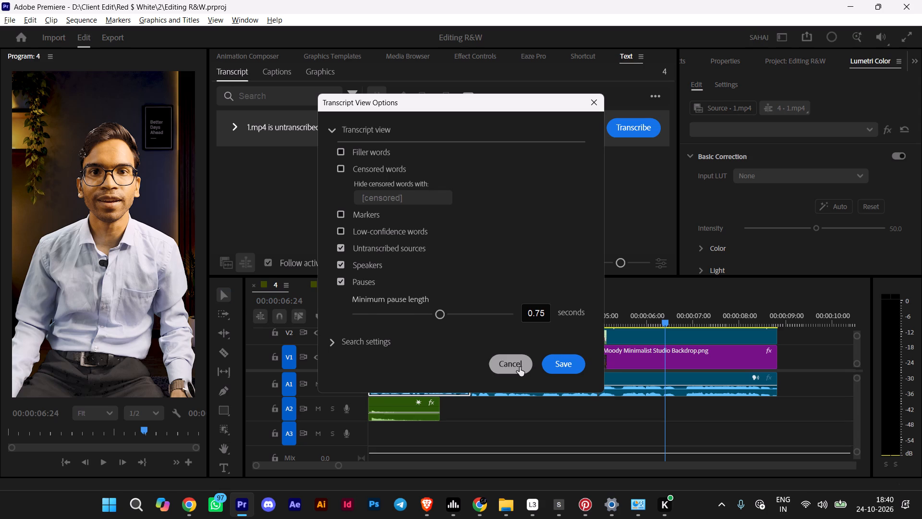
click(520, 367)
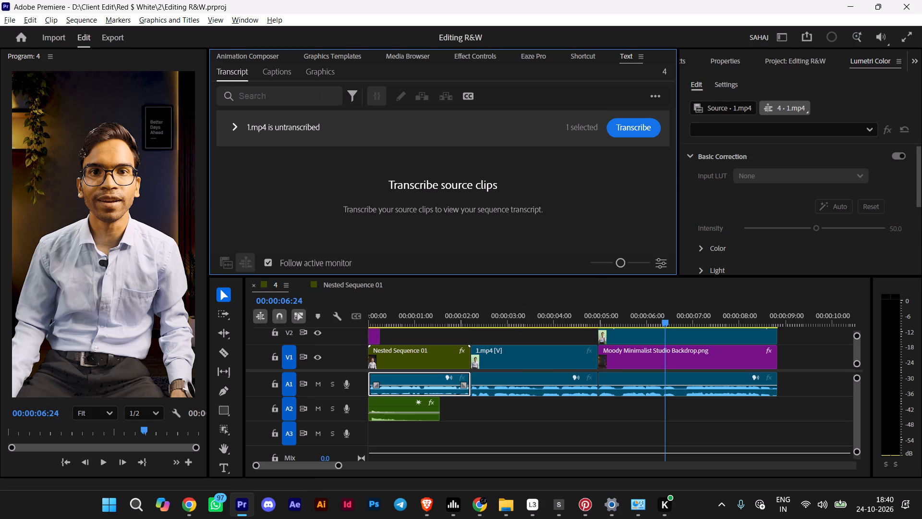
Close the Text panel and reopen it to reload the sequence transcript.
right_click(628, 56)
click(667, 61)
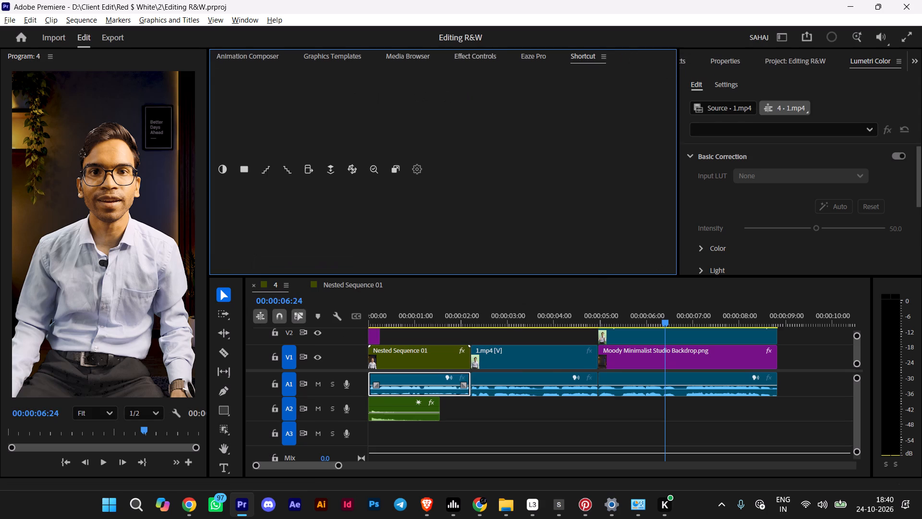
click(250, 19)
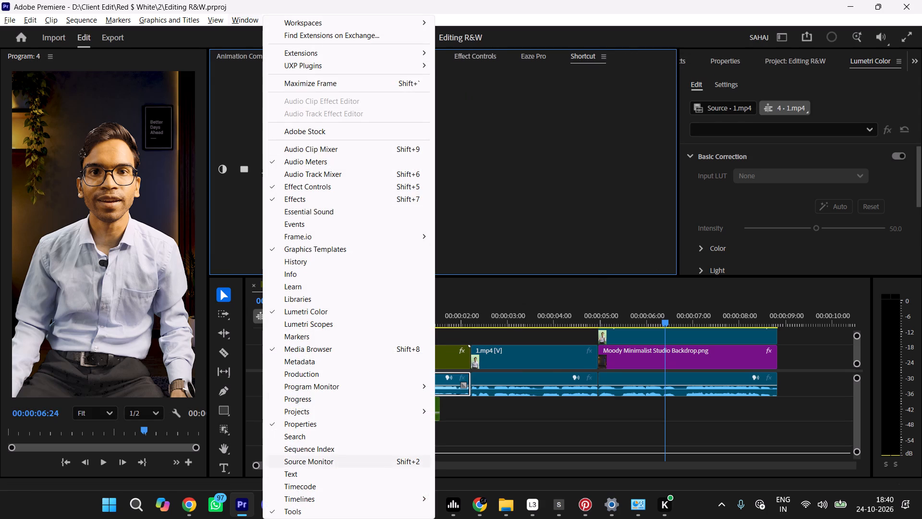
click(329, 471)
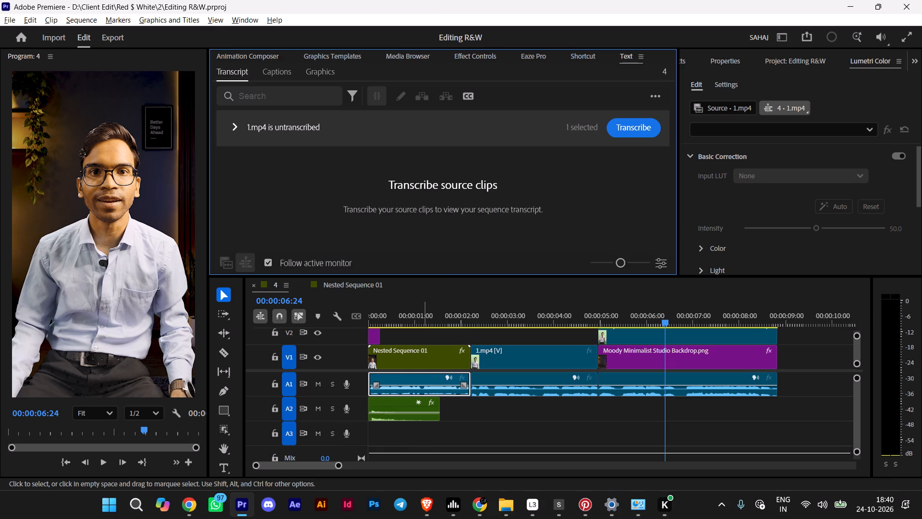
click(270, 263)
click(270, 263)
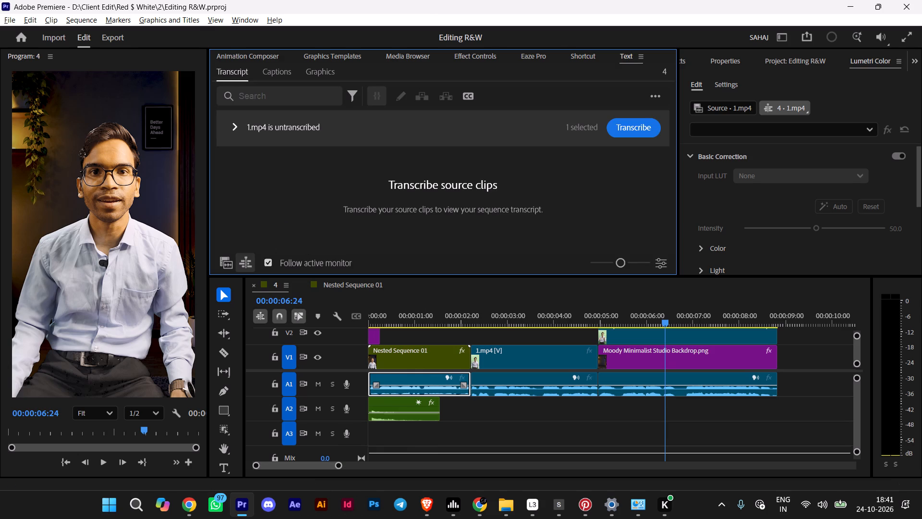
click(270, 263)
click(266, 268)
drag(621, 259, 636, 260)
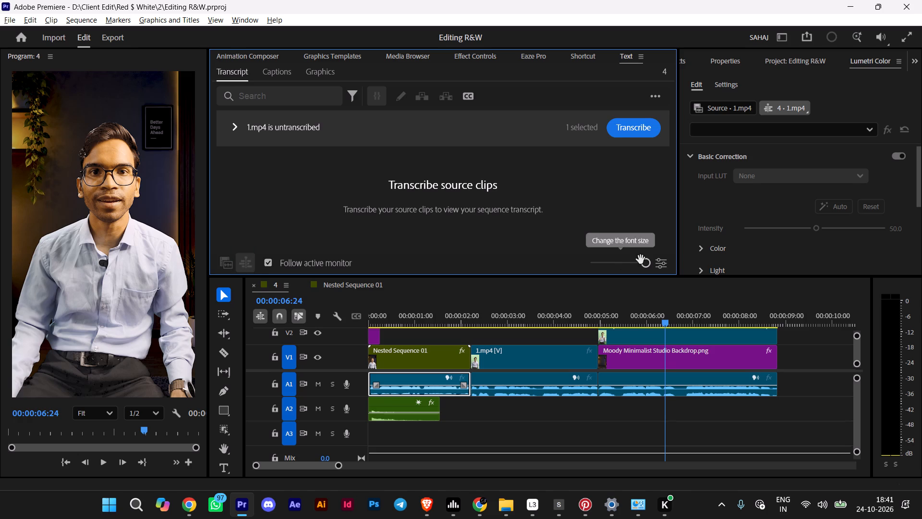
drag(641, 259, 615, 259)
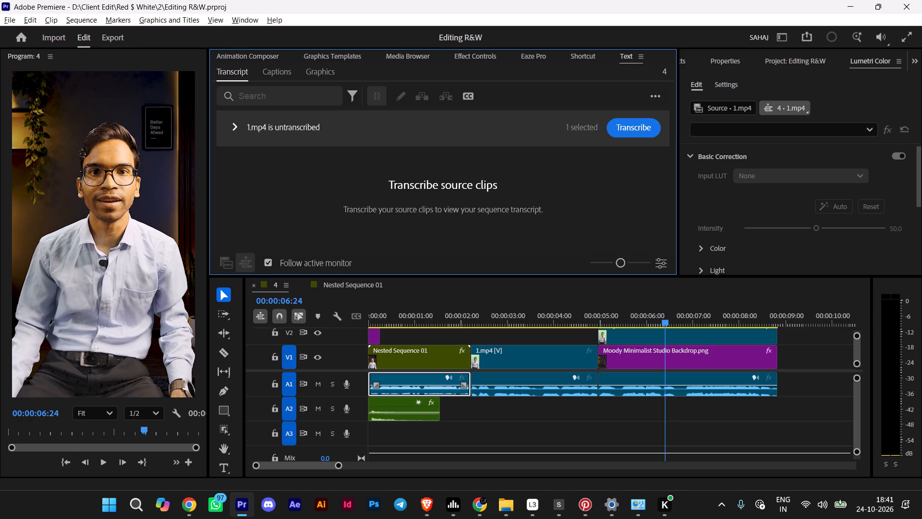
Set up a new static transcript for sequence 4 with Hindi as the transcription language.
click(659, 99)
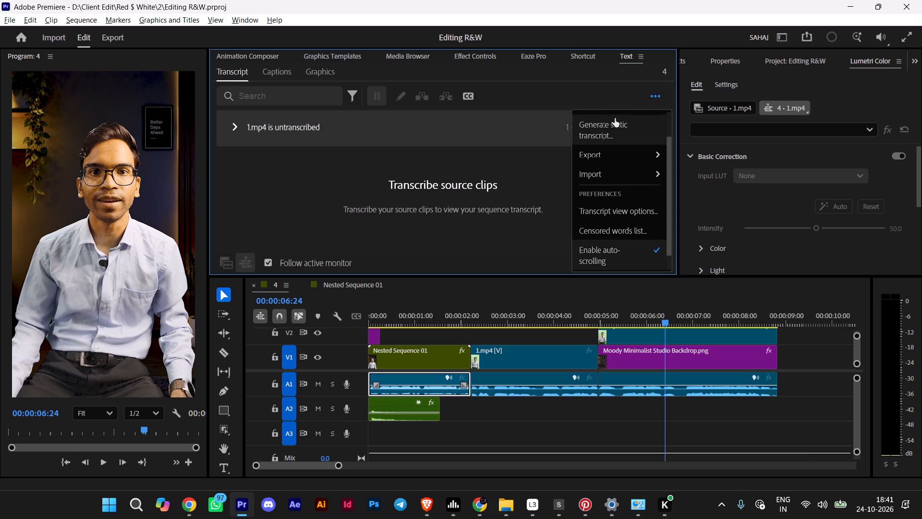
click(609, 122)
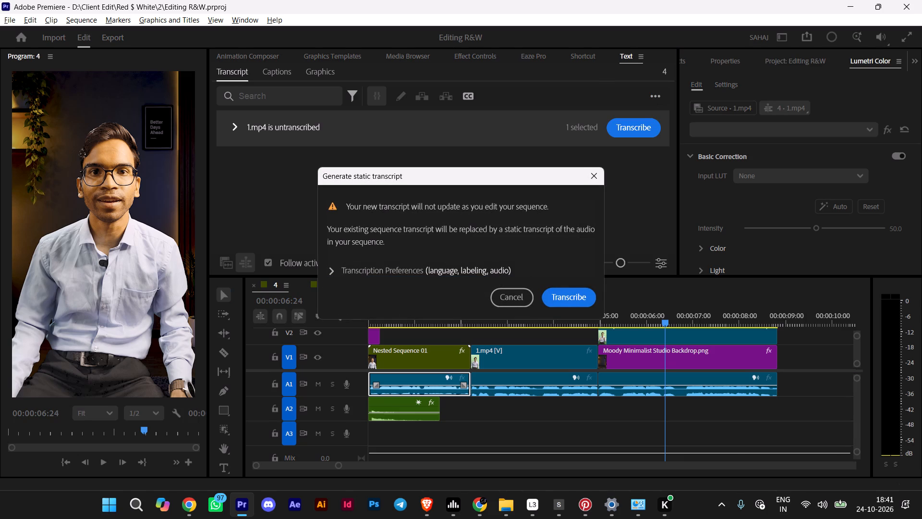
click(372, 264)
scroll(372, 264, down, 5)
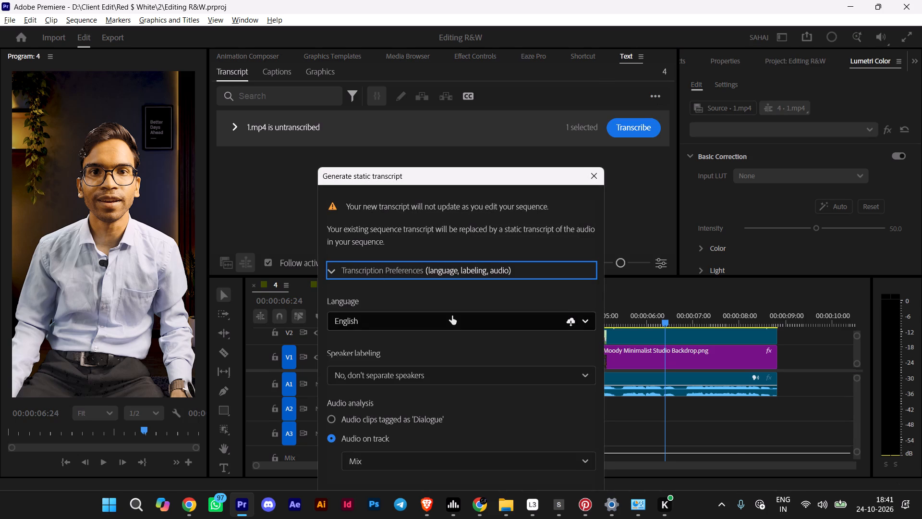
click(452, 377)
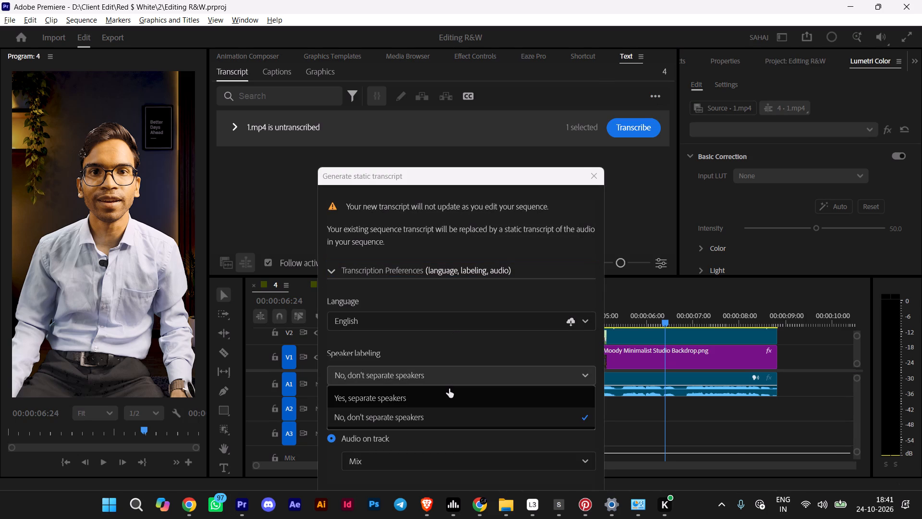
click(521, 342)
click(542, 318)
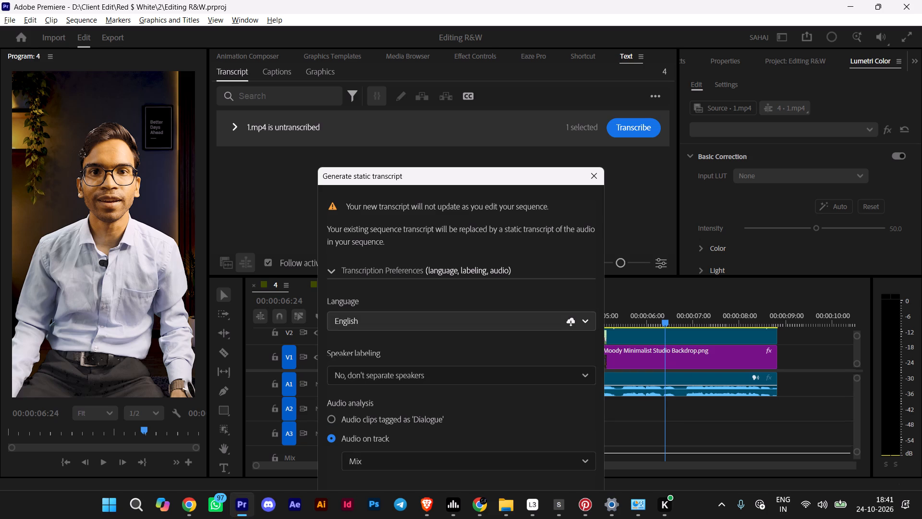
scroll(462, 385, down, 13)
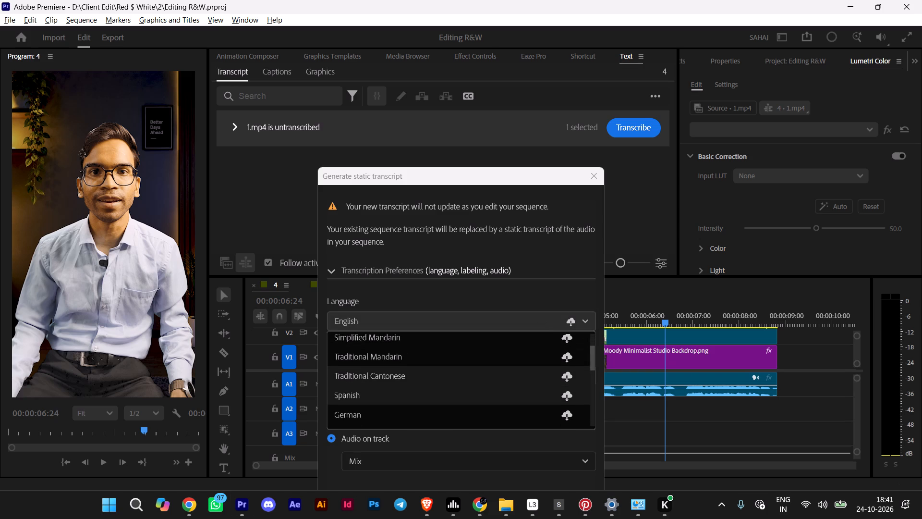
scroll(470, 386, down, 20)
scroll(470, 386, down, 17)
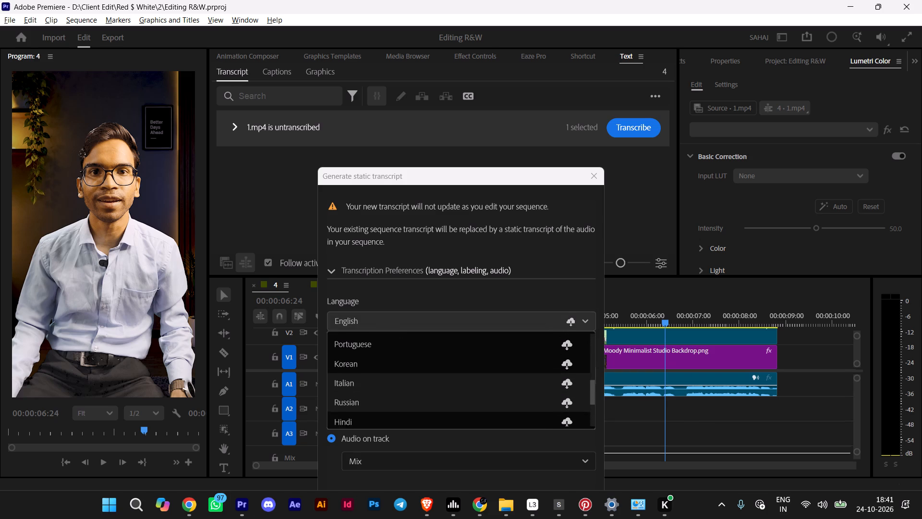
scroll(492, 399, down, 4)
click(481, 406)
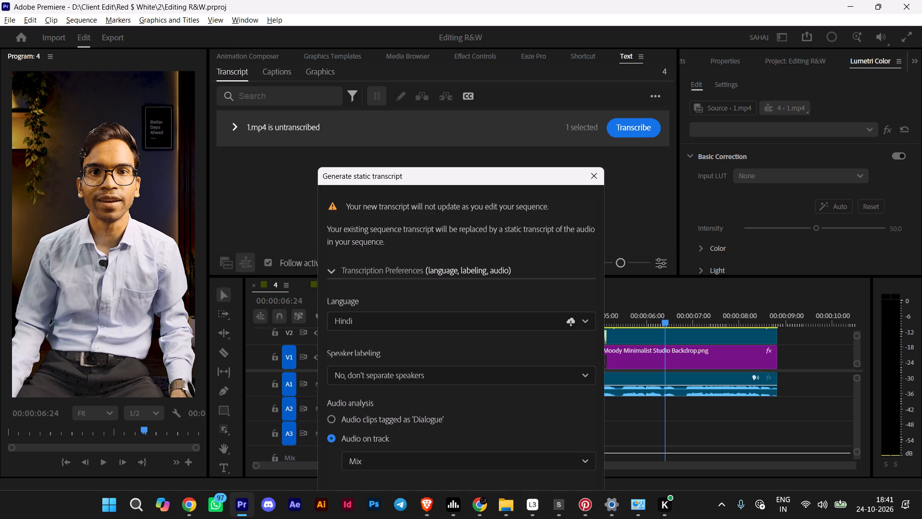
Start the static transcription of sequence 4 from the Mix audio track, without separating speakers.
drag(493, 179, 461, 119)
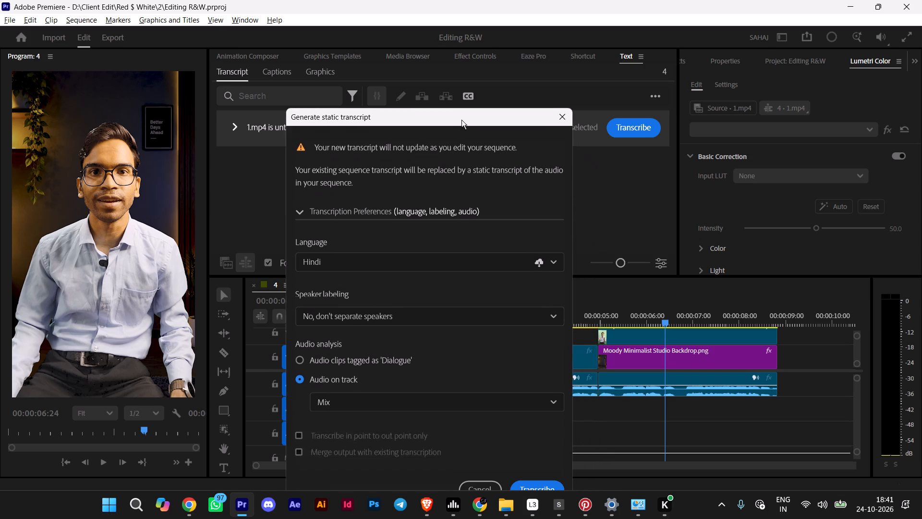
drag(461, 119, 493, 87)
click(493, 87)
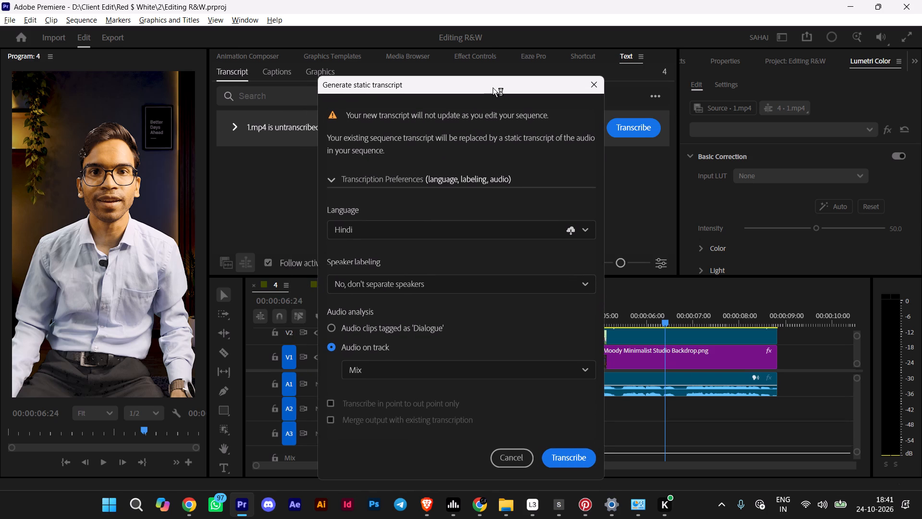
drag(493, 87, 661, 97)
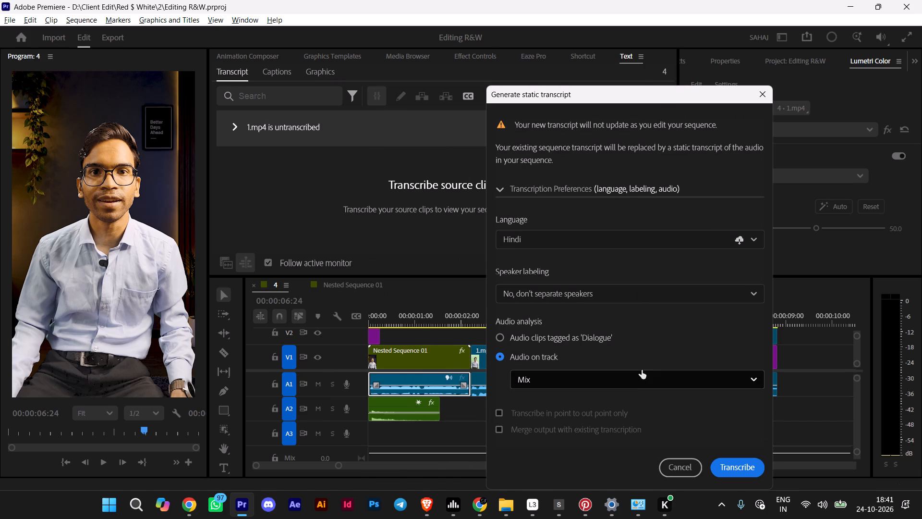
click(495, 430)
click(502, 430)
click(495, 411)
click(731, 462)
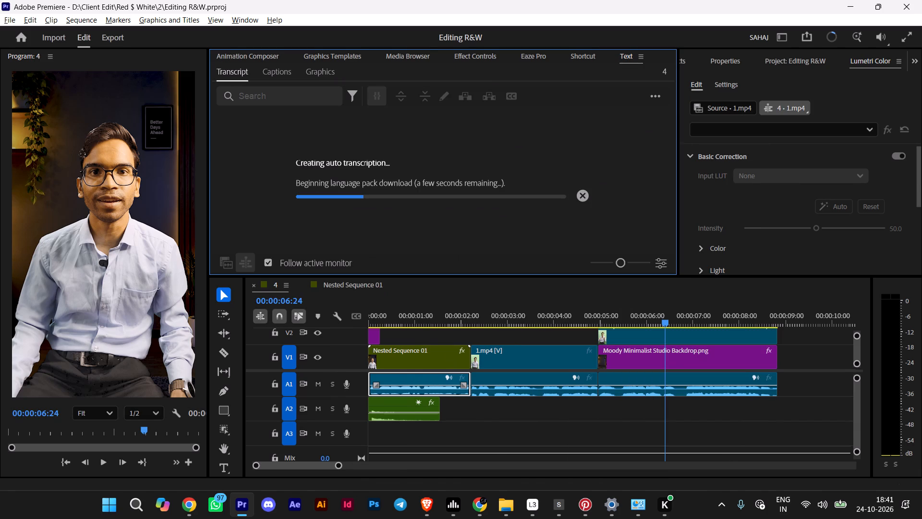
Play sequence 4 from near its beginning to review it while the transcription runs.
scroll(438, 245, up, 3)
scroll(485, 316, up, 2)
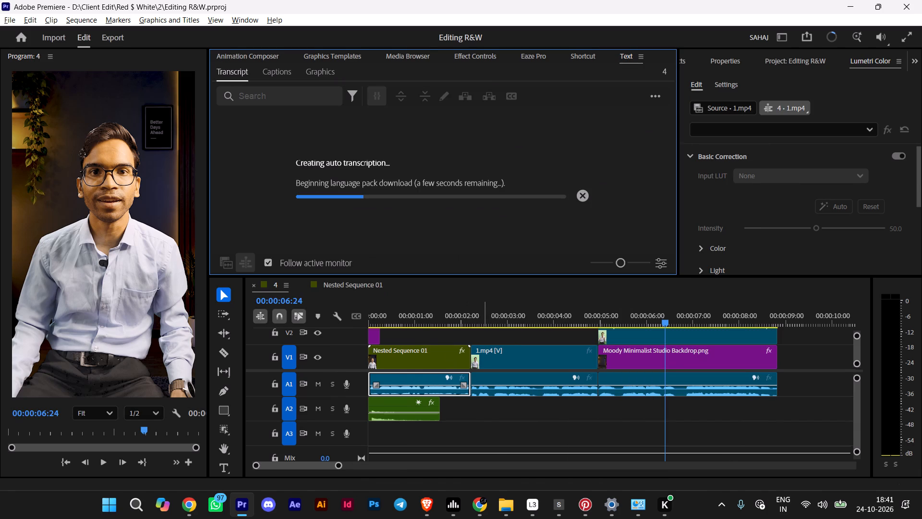
click(375, 318)
key(space)
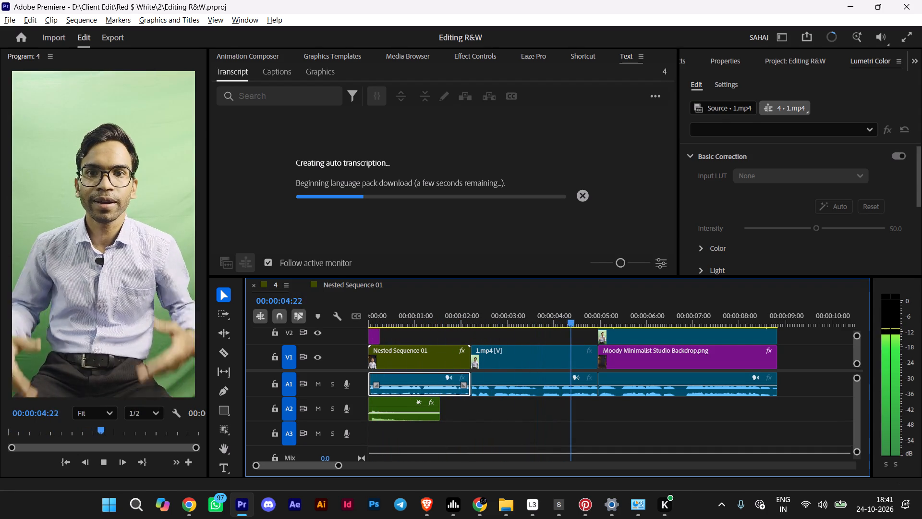
key(space)
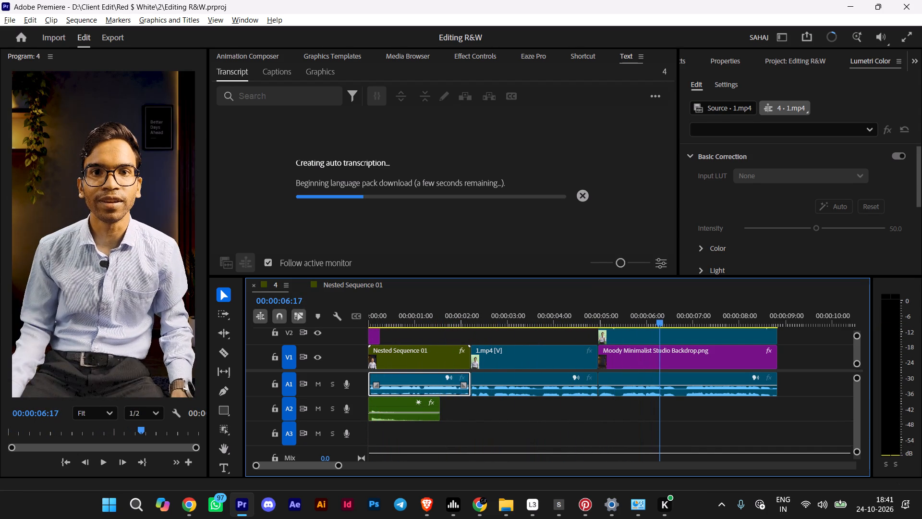
Inspect the Speech to Text Transcriptions jobs in the progress list and cancel them all.
click(831, 37)
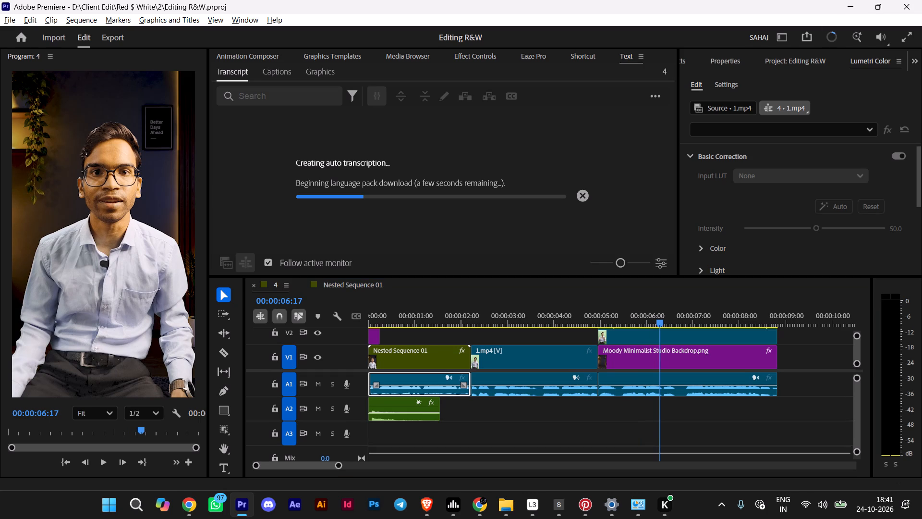
scroll(537, 163, up, 1)
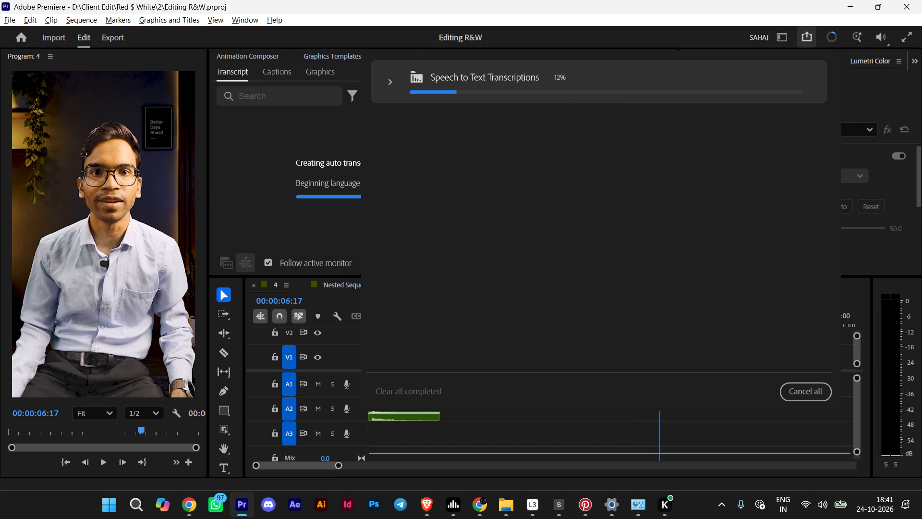
scroll(537, 163, up, 3)
scroll(537, 163, down, 3)
scroll(537, 163, up, 3)
click(388, 79)
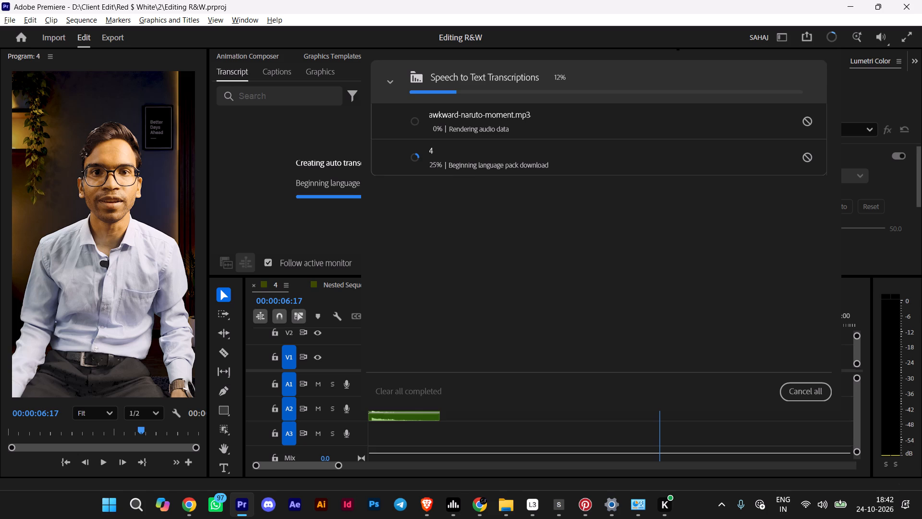
scroll(526, 205, up, 3)
key(Return)
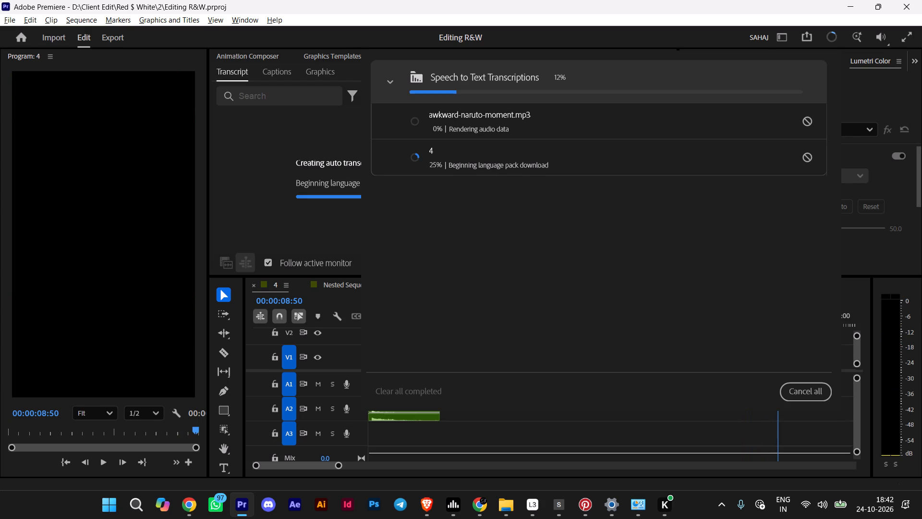
click(810, 389)
click(300, 195)
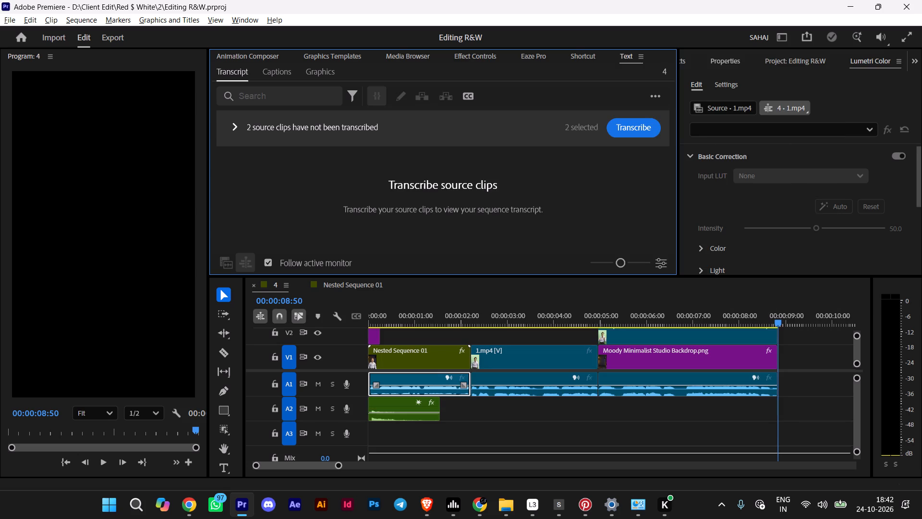
Close the Text panel.
right_click(631, 55)
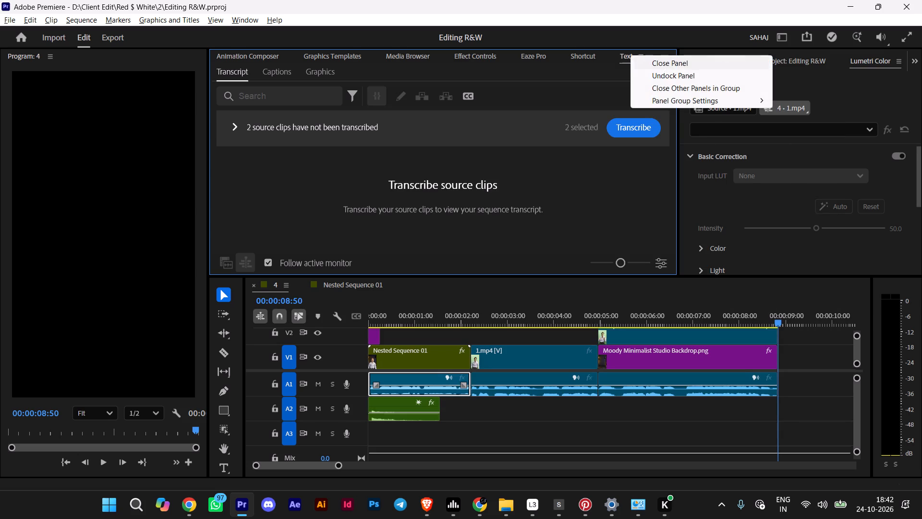
click(652, 66)
Delete the unused media cache files through the Media Cache preferences.
click(37, 19)
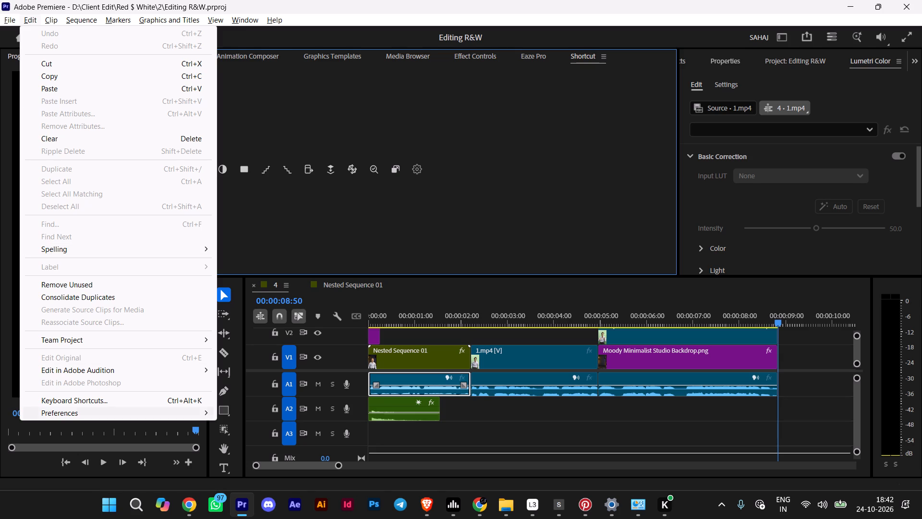
click(96, 411)
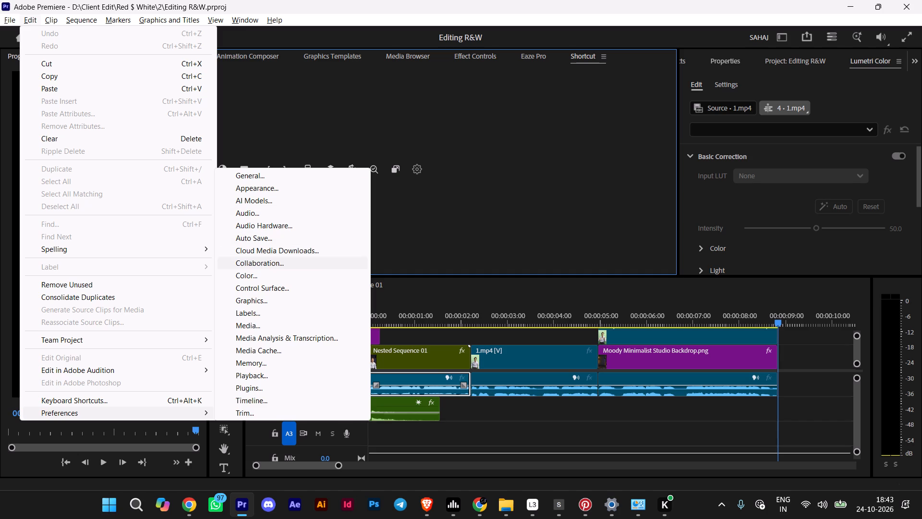
click(263, 325)
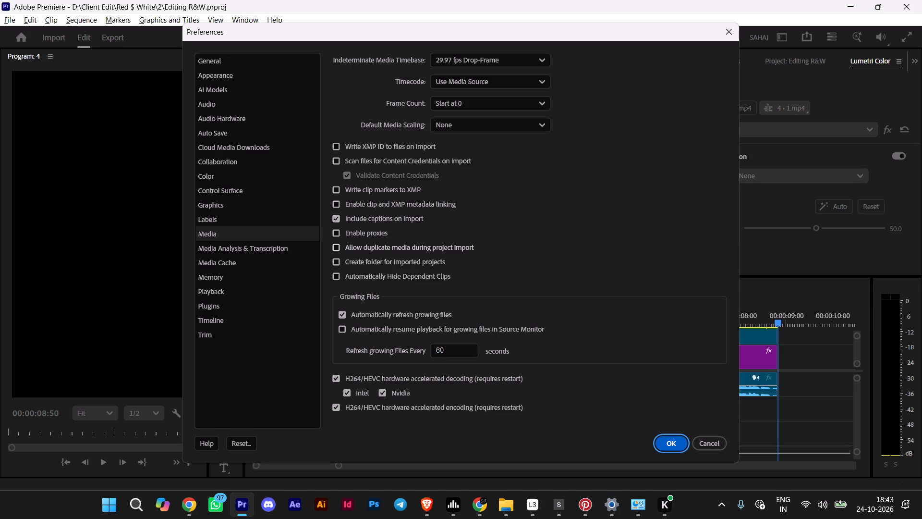
scroll(644, 284, down, 5)
click(241, 259)
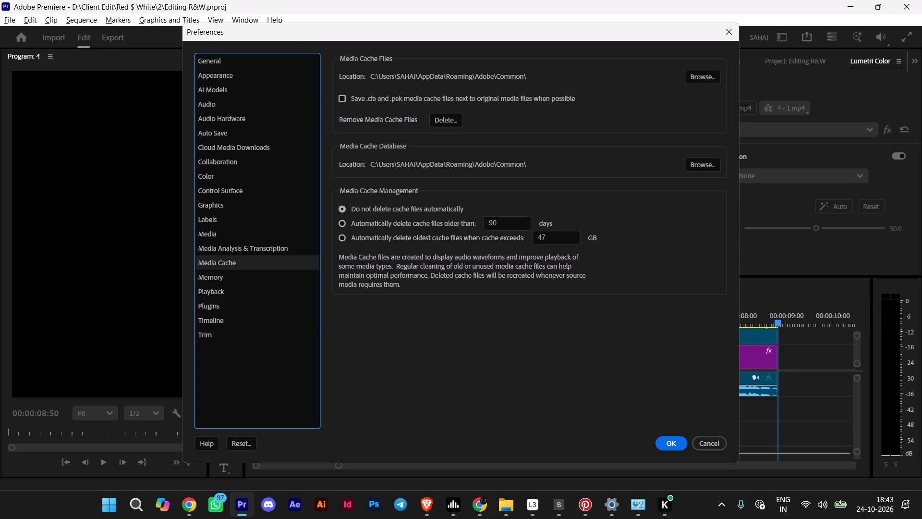
click(449, 115)
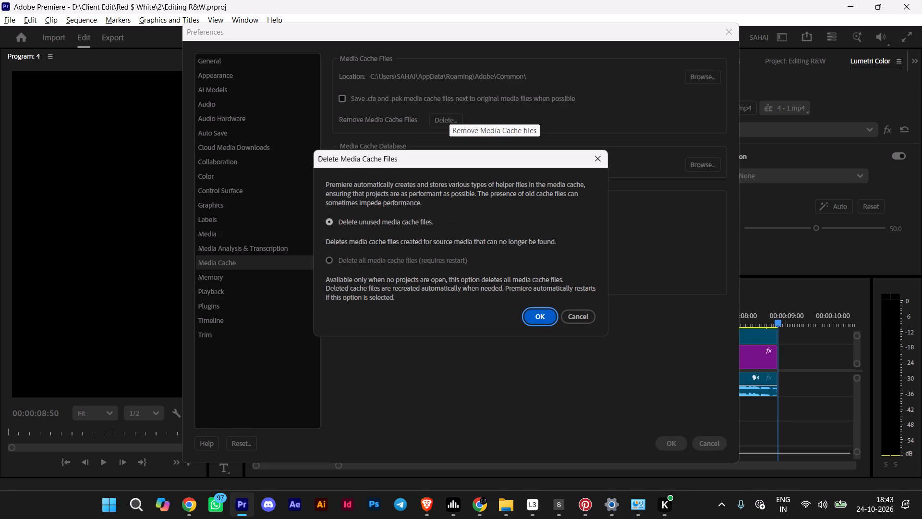
click(546, 317)
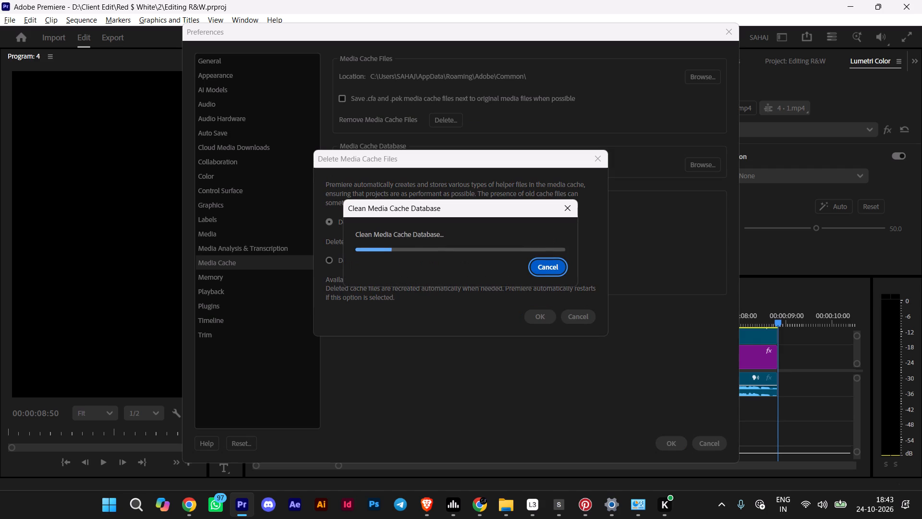
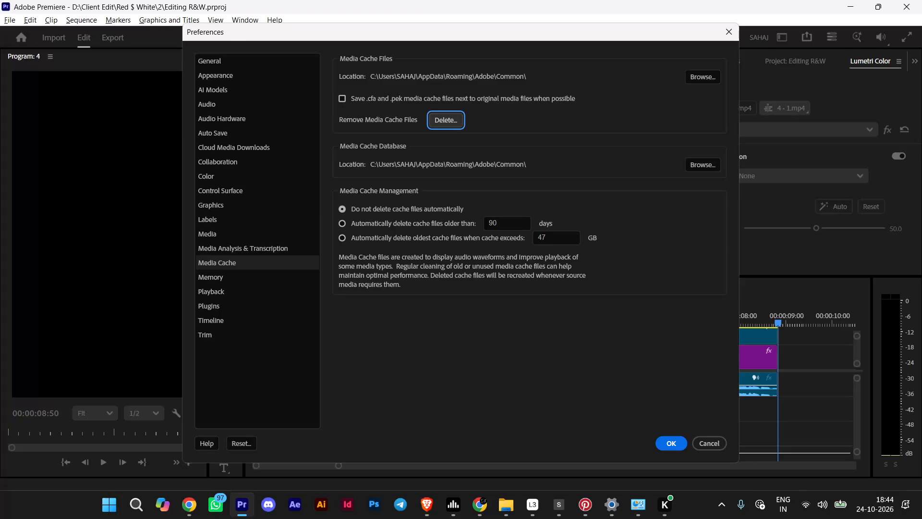
Dismiss the preferences and scrub through roughly the first second of sequence 4.
click(711, 437)
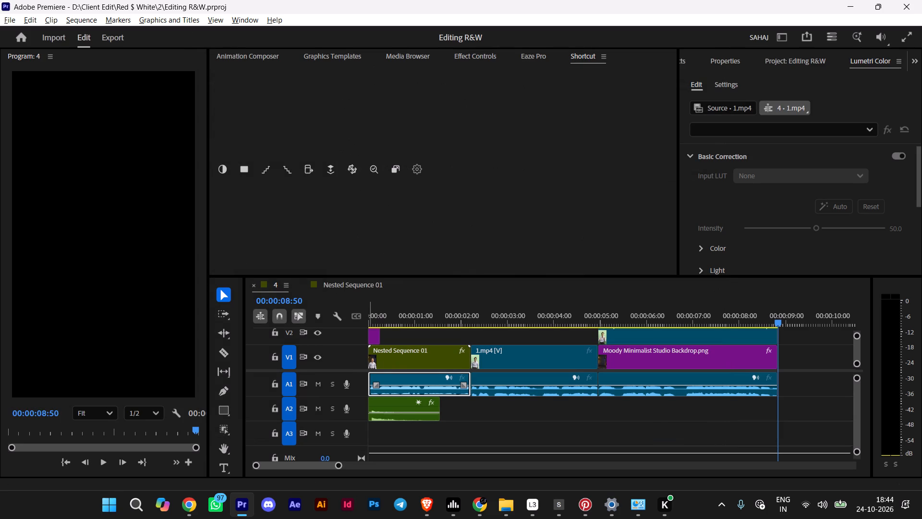
click(372, 321)
drag(372, 321, 426, 321)
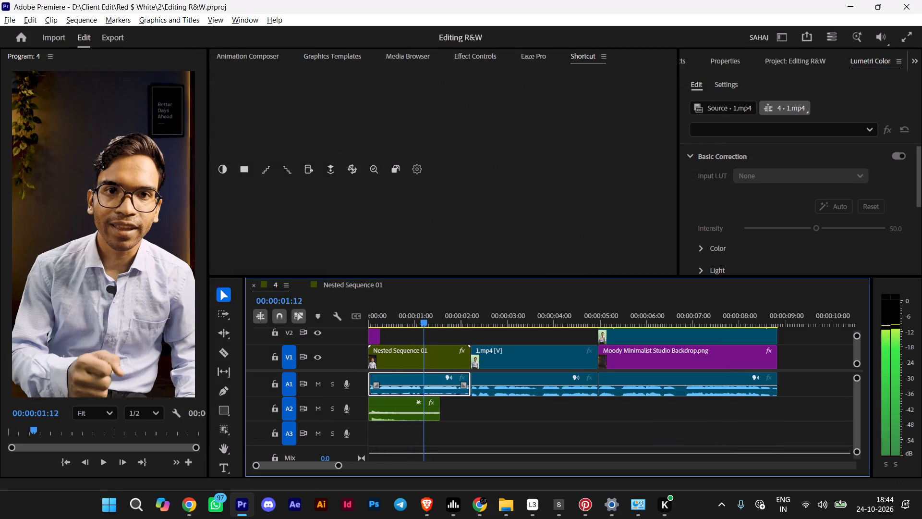
drag(426, 321, 429, 321)
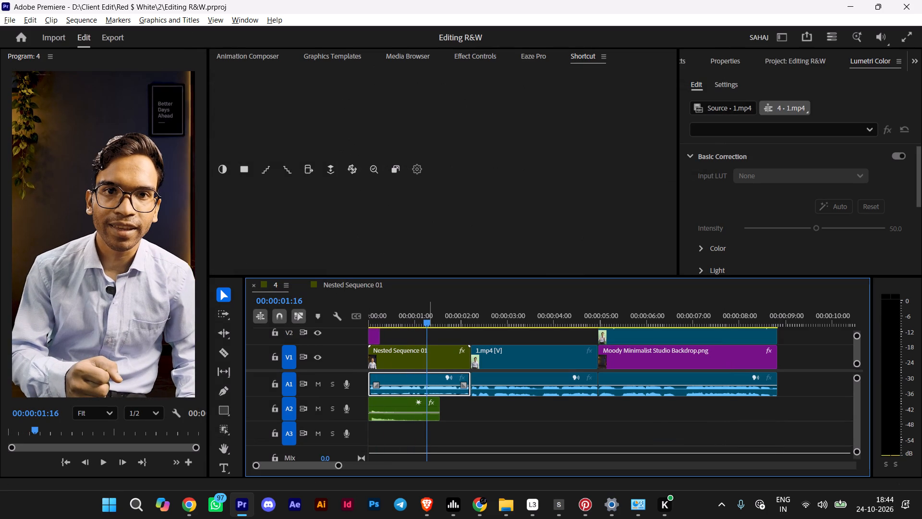
Restart Premiere and reopen the recent Editing R&W project.
click(906, 0)
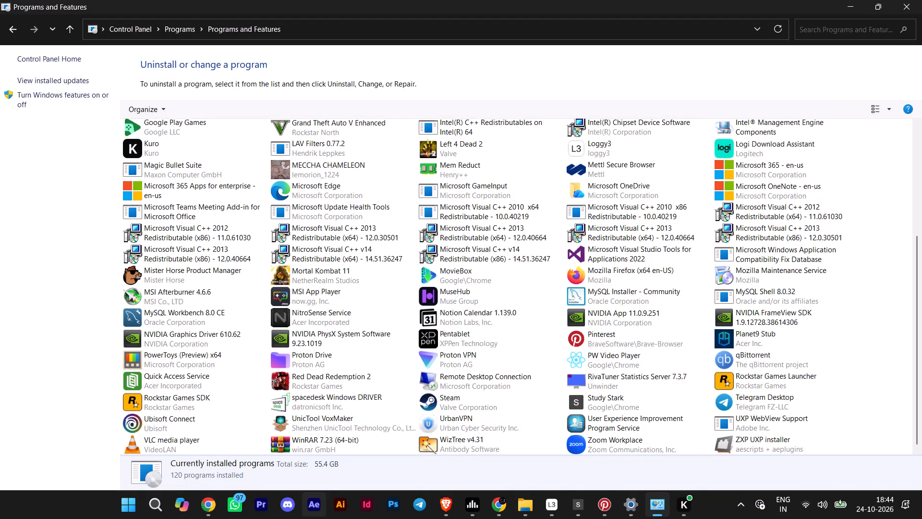
click(259, 512)
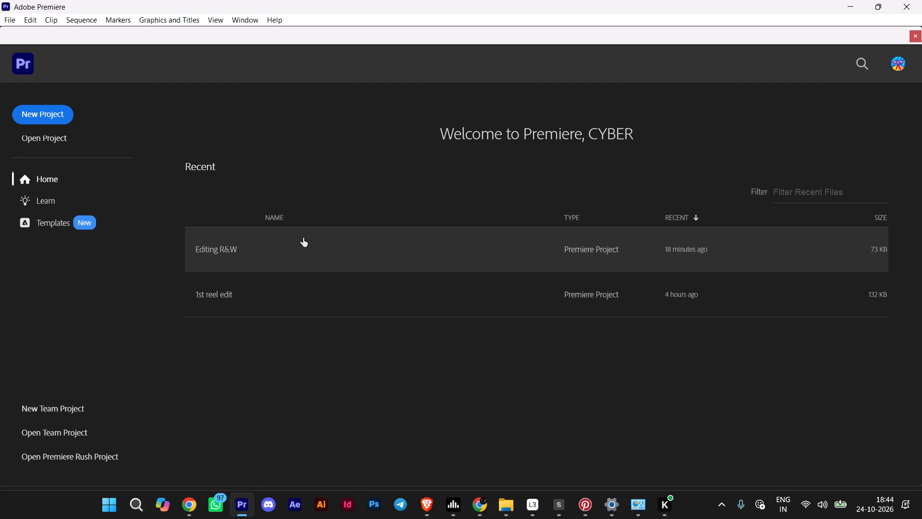
click(303, 238)
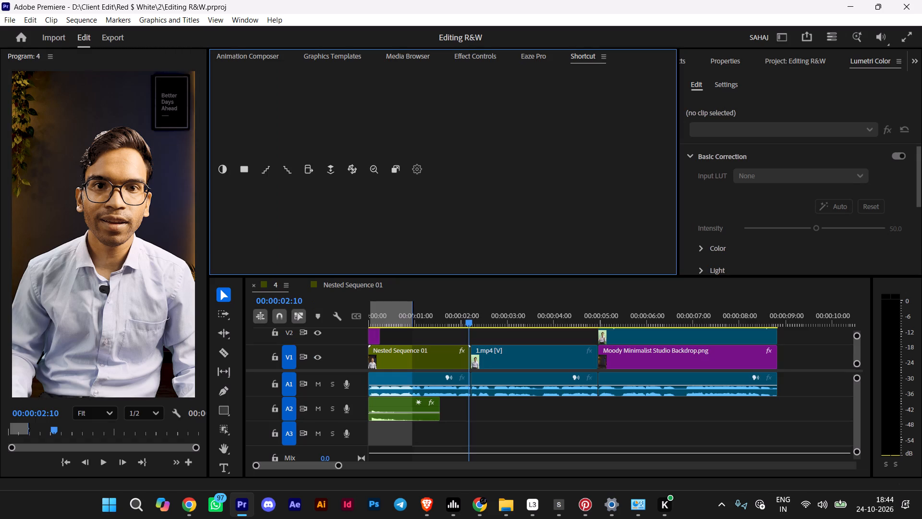
Play the opening two seconds of sequence 4 from its start to check playback.
click(368, 323)
key(space)
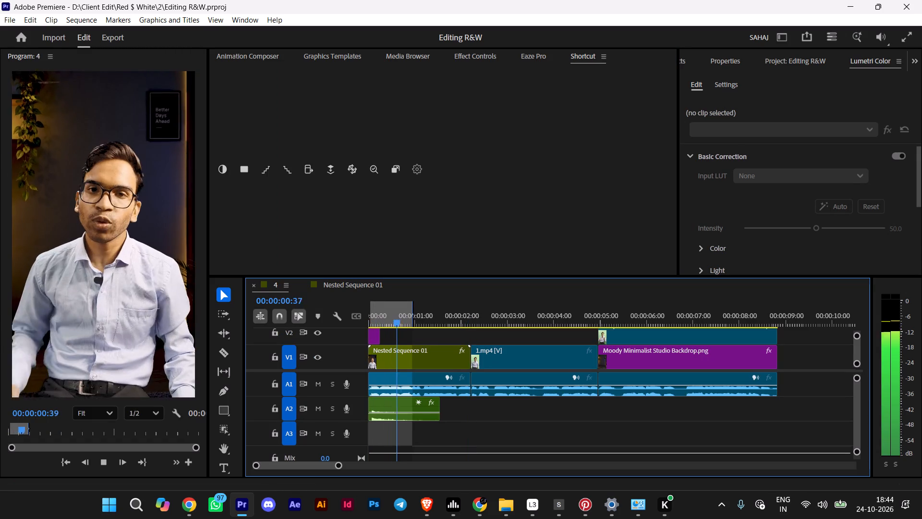
key(space)
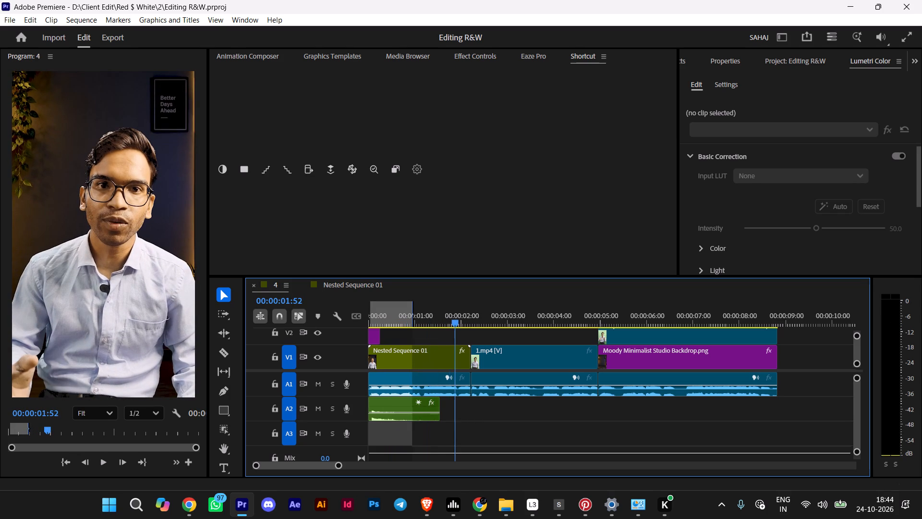
Open the Text panel and expand the list of source clips that have not been transcribed.
click(237, 20)
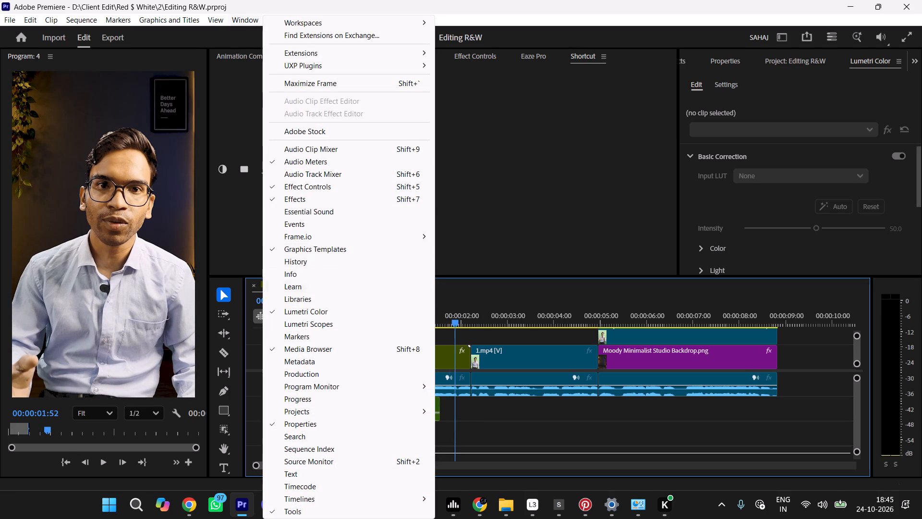
click(339, 477)
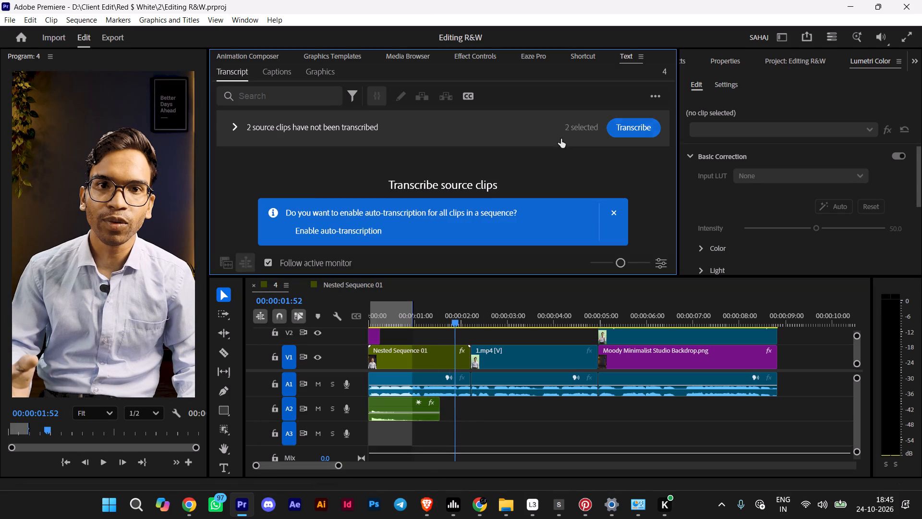
click(316, 126)
scroll(316, 126, down, 4)
scroll(407, 198, down, 2)
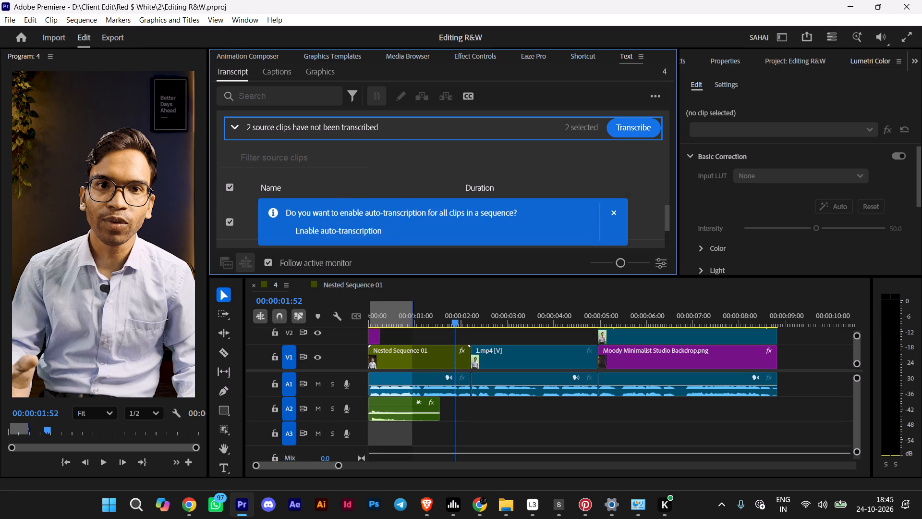
Enable automatic transcription for only the clips in sequence through the Media Analysis & Transcription preferences.
click(374, 233)
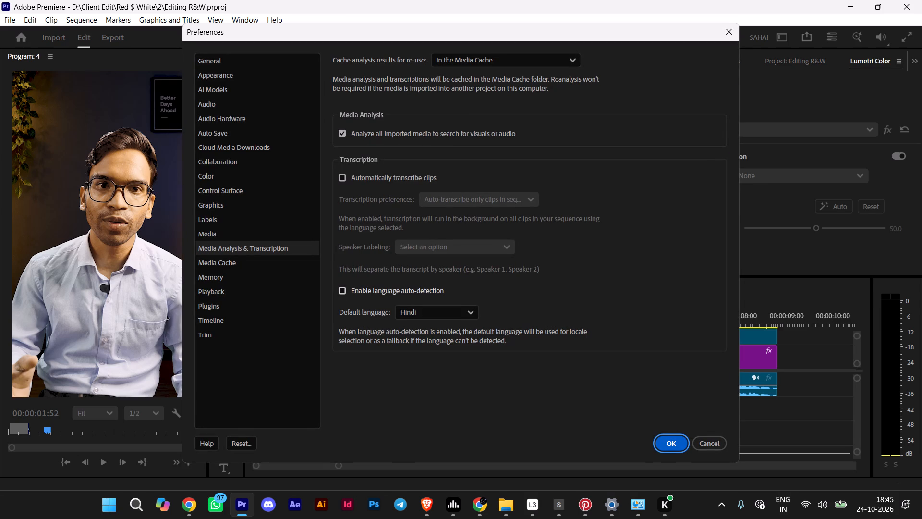
click(342, 293)
click(342, 293)
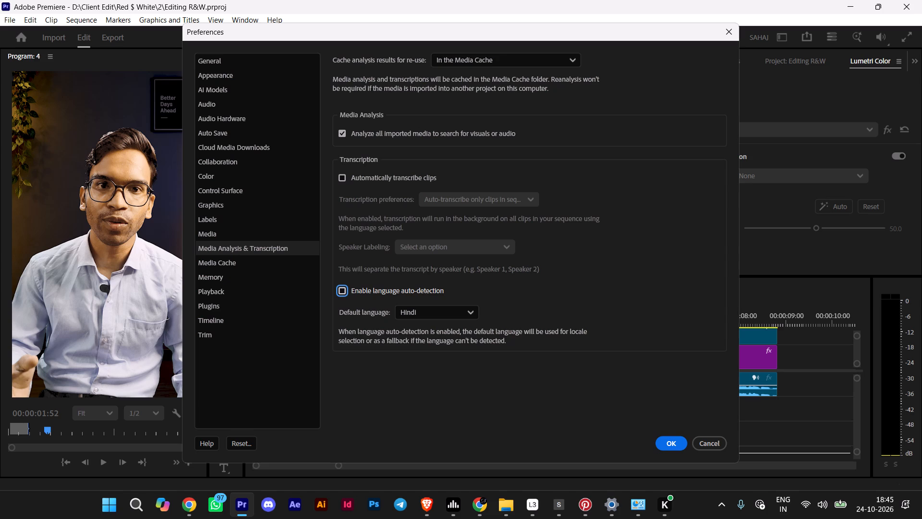
click(341, 178)
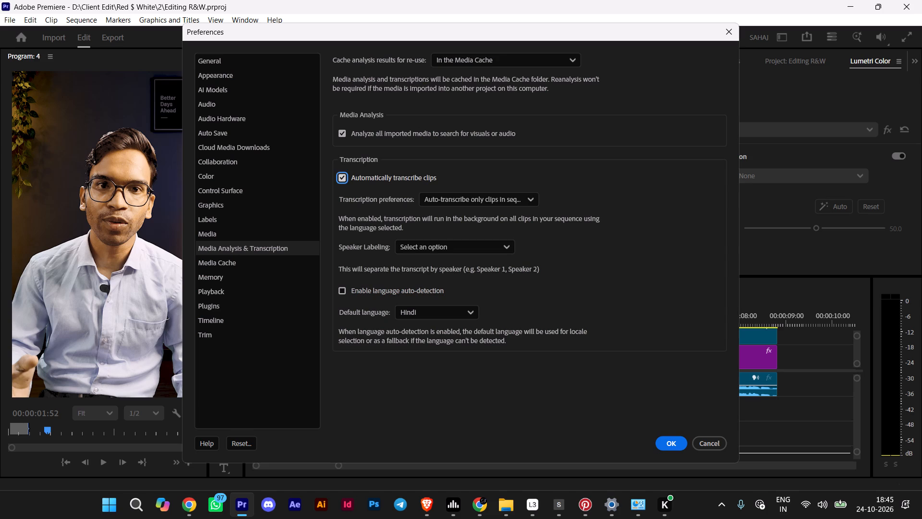
click(412, 245)
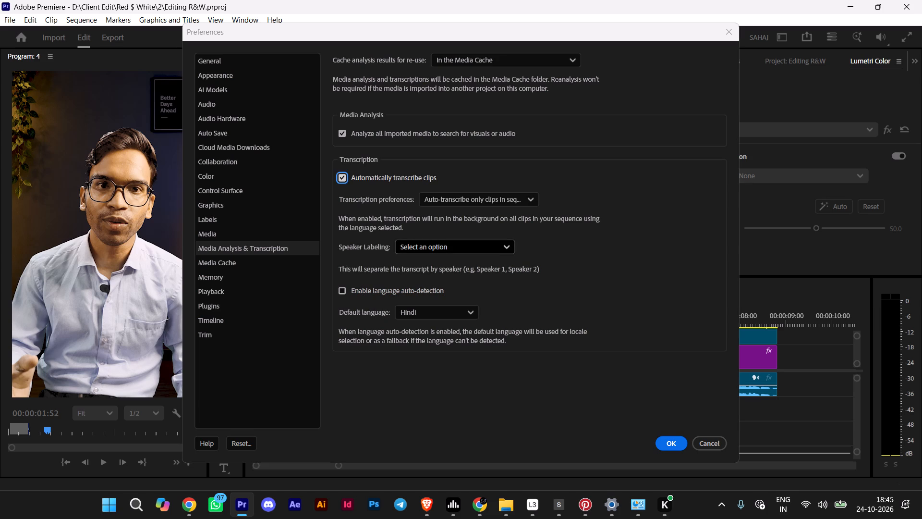
click(412, 245)
click(456, 201)
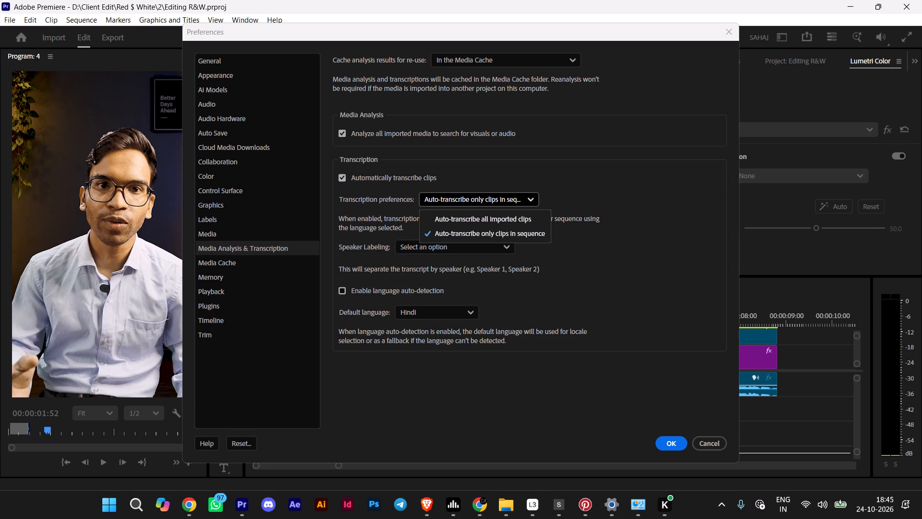
click(456, 201)
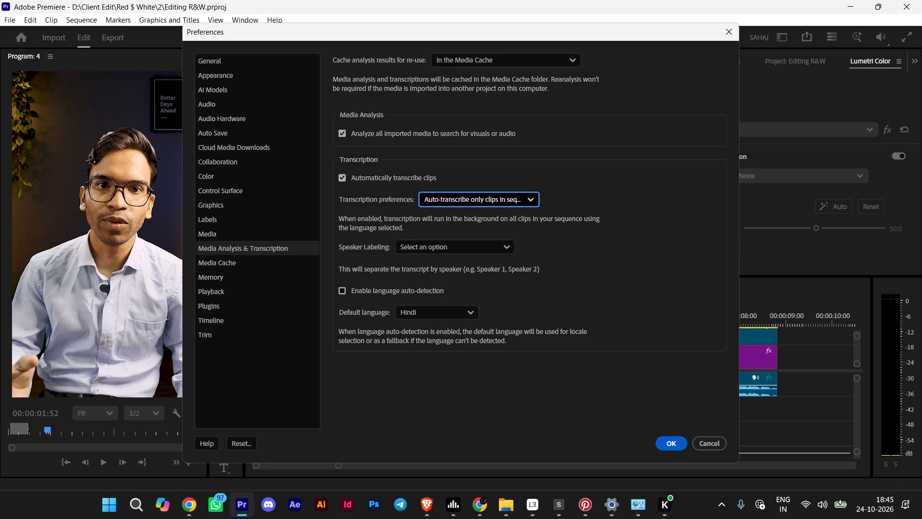
click(673, 441)
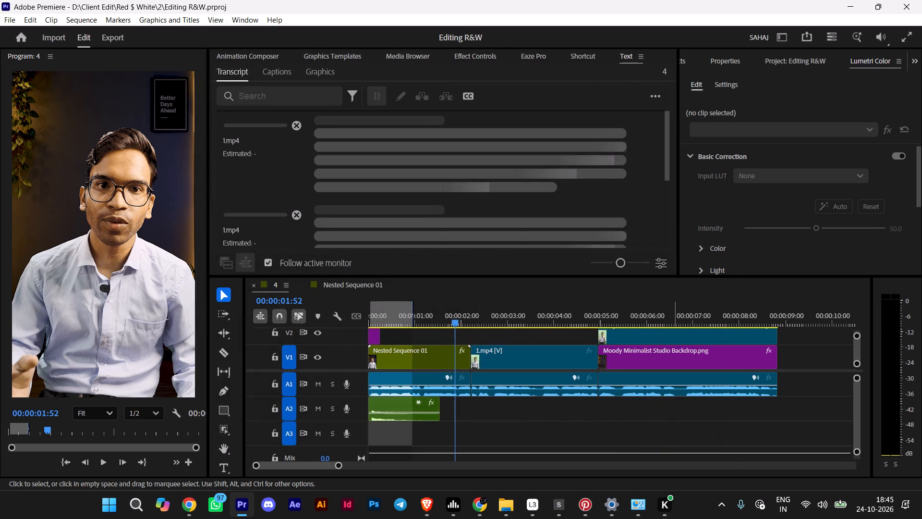
Generate a static transcript of sequence 4 with the transcription language set to Hindi.
scroll(507, 221, down, 13)
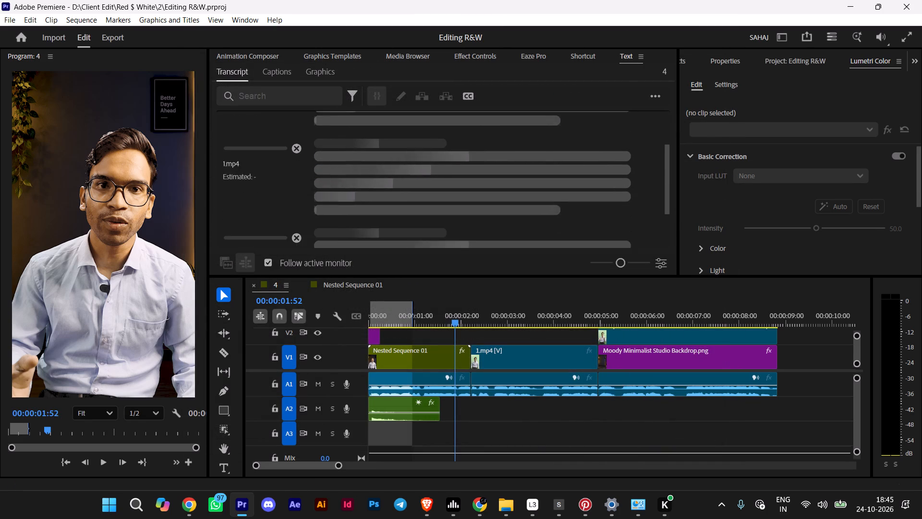
scroll(507, 221, down, 17)
click(659, 97)
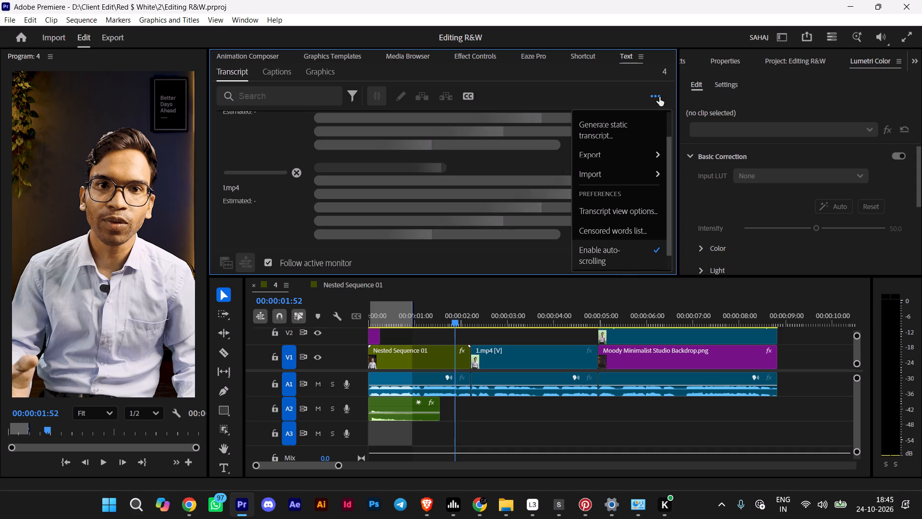
click(621, 129)
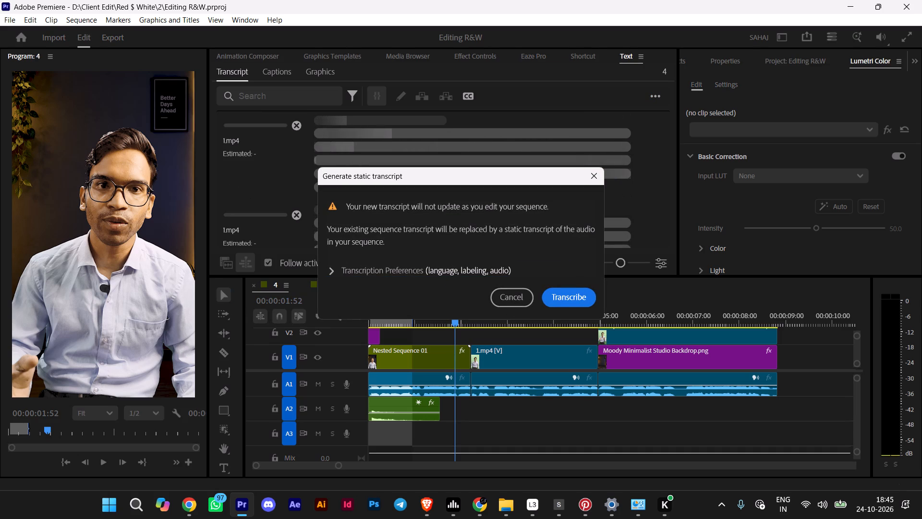
click(378, 271)
scroll(392, 290, down, 4)
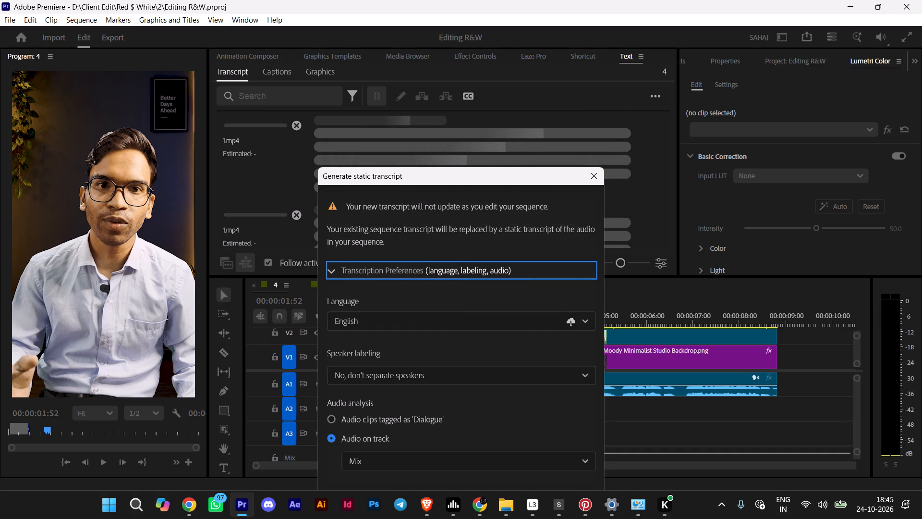
click(446, 319)
scroll(510, 346, down, 13)
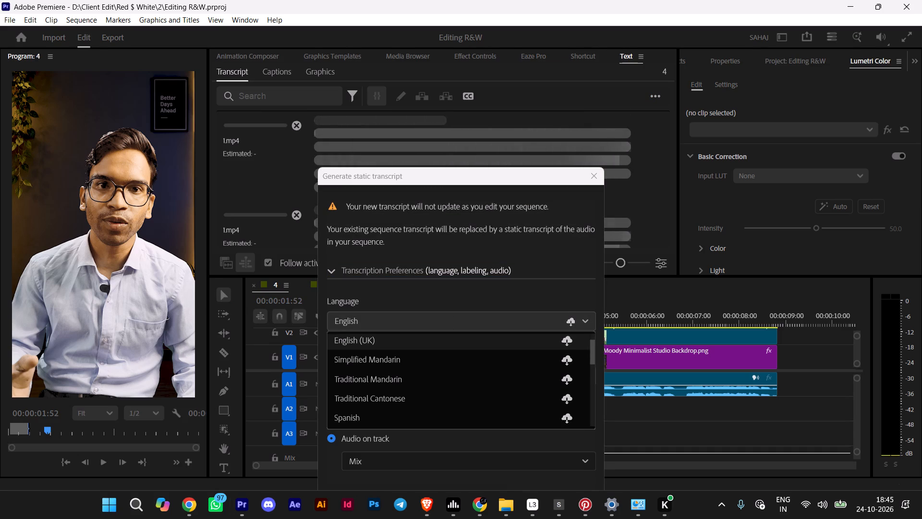
scroll(514, 353, down, 20)
scroll(514, 353, down, 12)
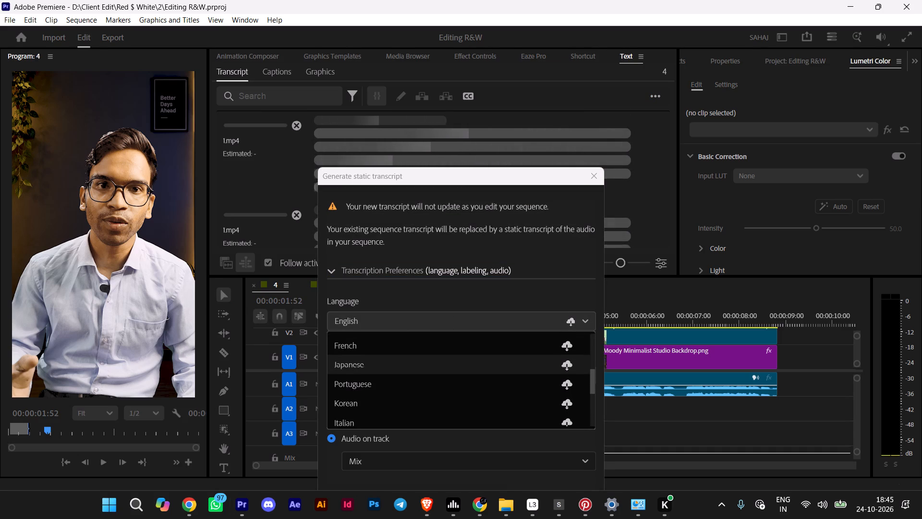
scroll(521, 371, down, 14)
click(570, 400)
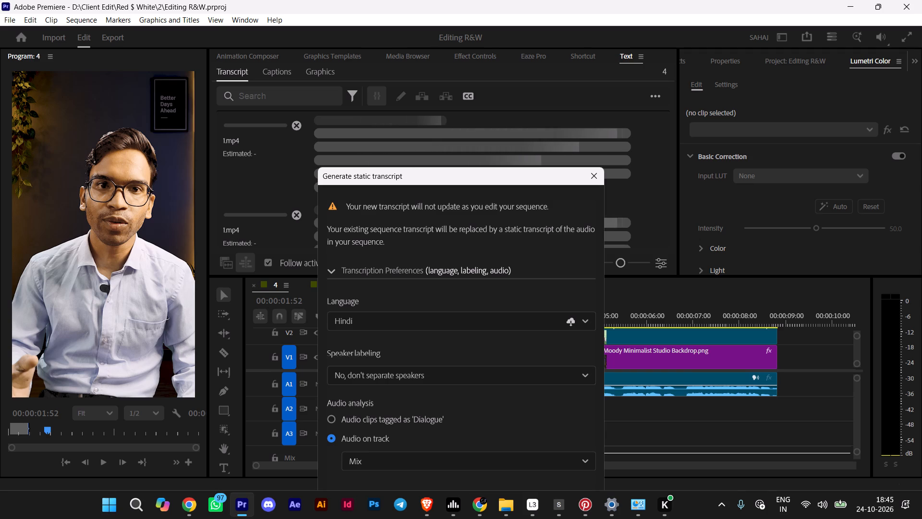
scroll(506, 402, down, 5)
drag(483, 176, 489, 87)
click(580, 461)
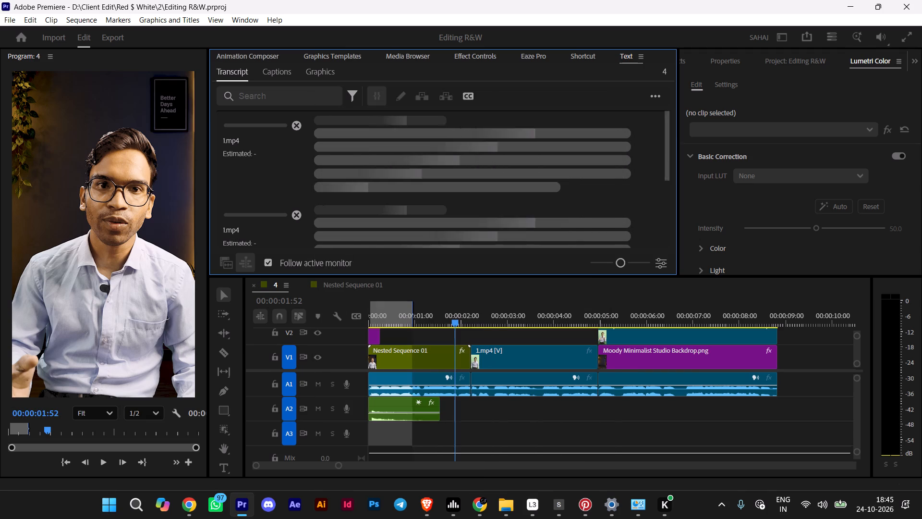
Inspect the individual Speech to Text Transcriptions jobs in the progress list.
click(828, 36)
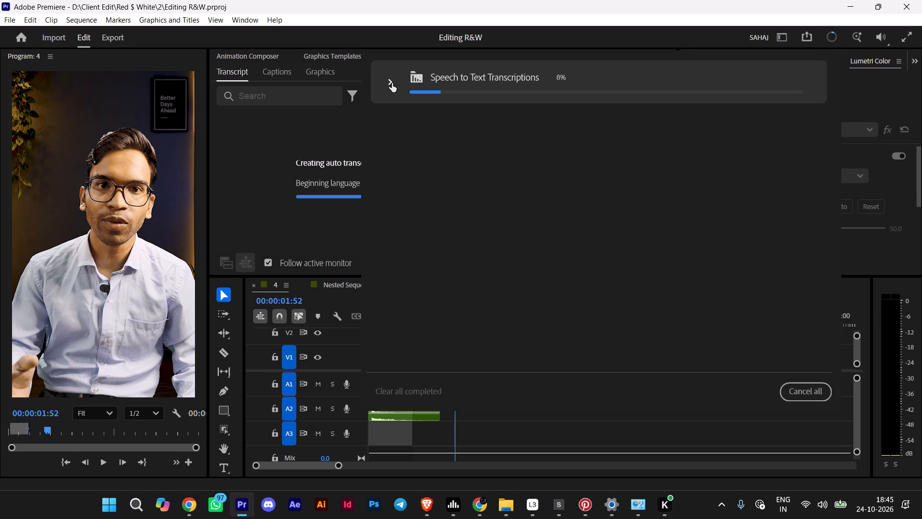
click(392, 83)
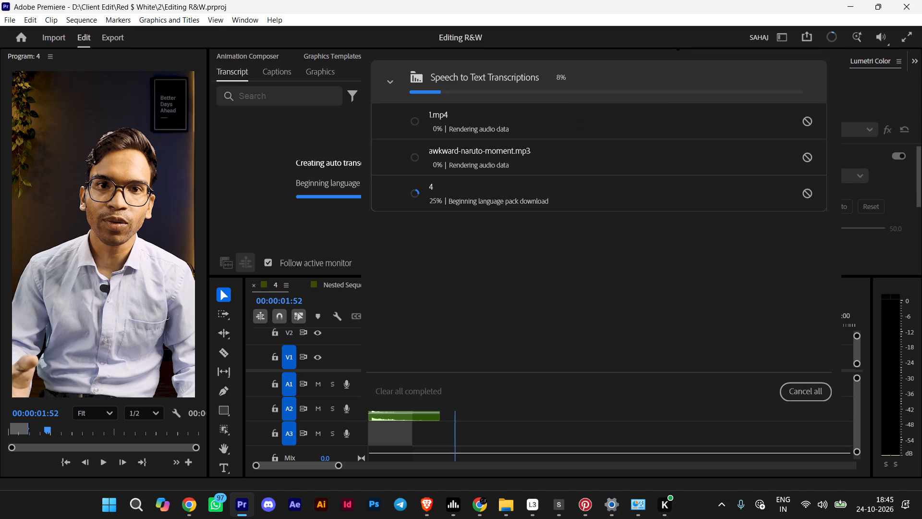
right_click(467, 123)
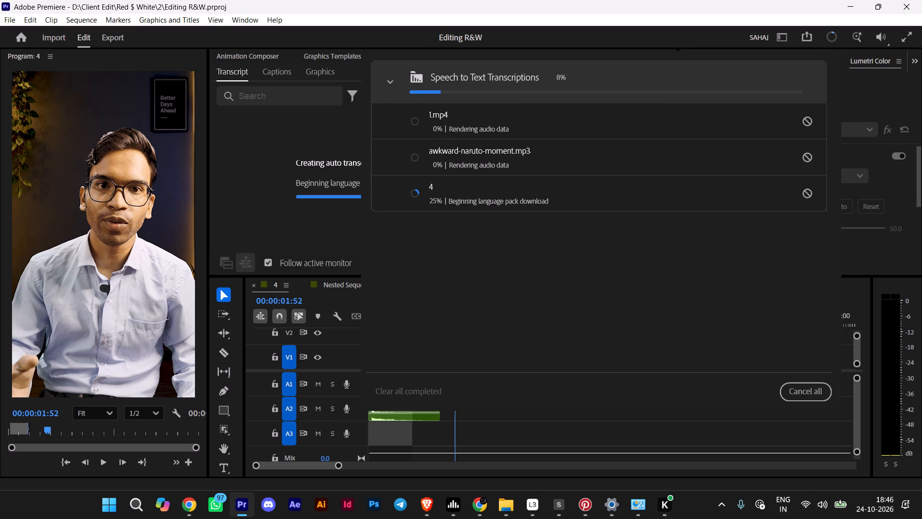